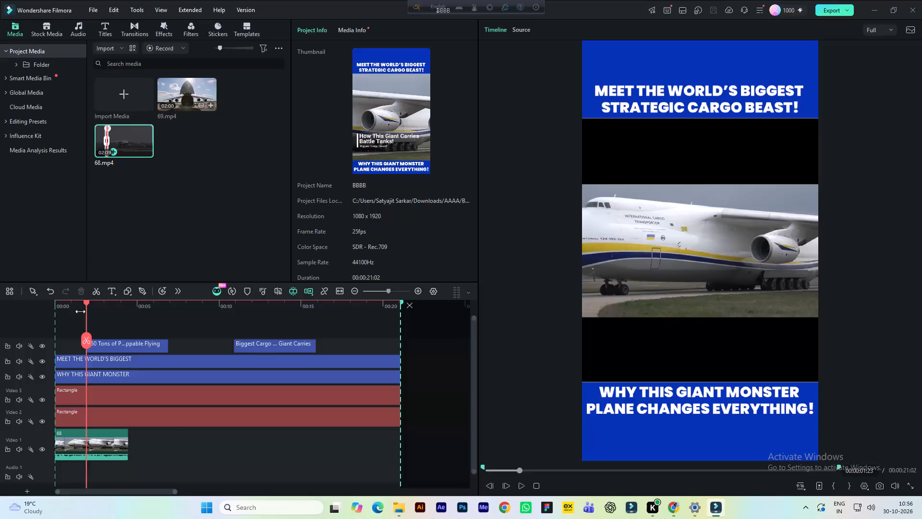
Scale the first aircraft clip on the Video 1 track to 199%, preview it, and save the project.
click(74, 310)
click(101, 434)
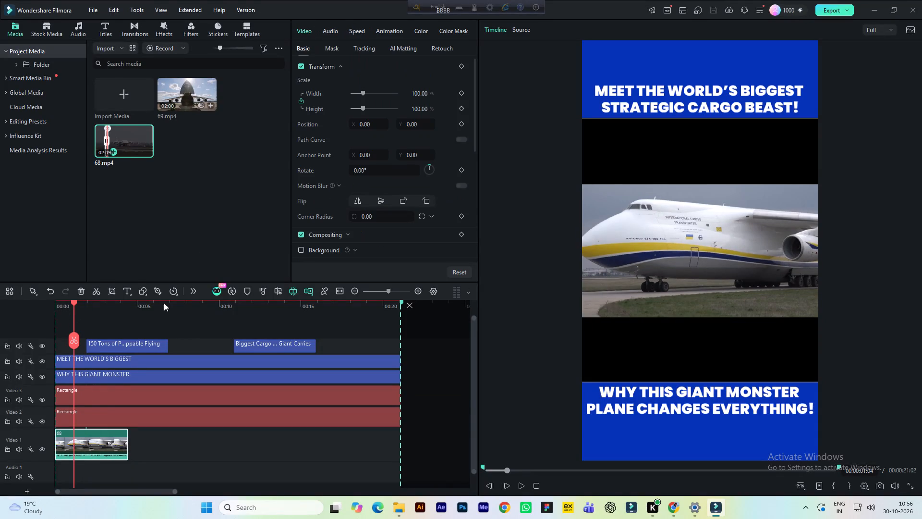
click(426, 96)
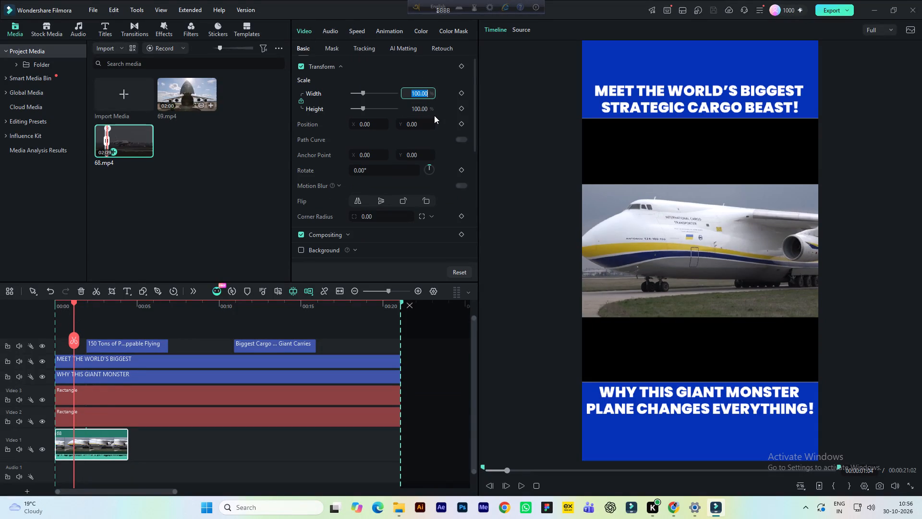
text(199)
key(Return)
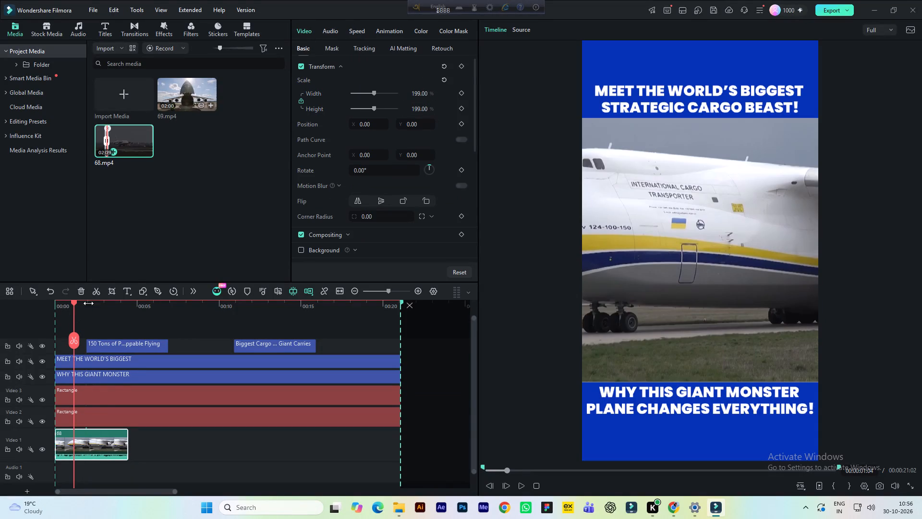
key(space)
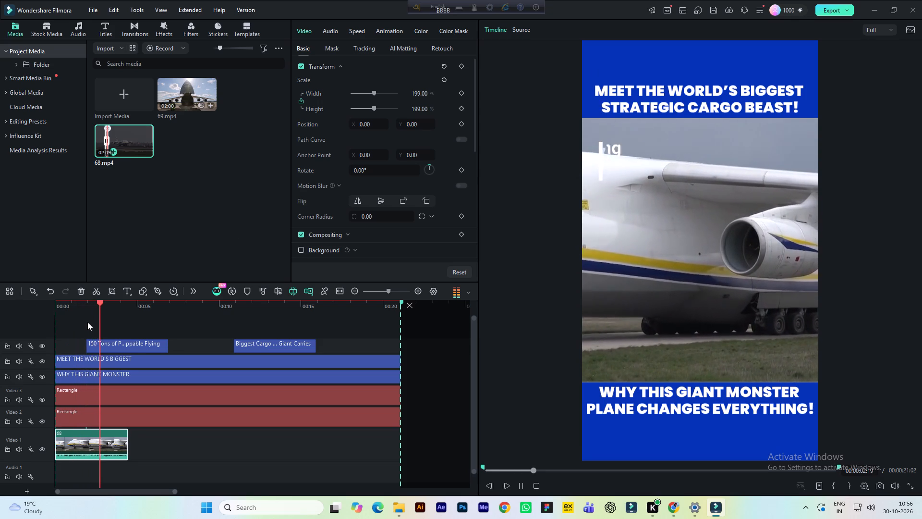
key(space)
key(ctrl+s)
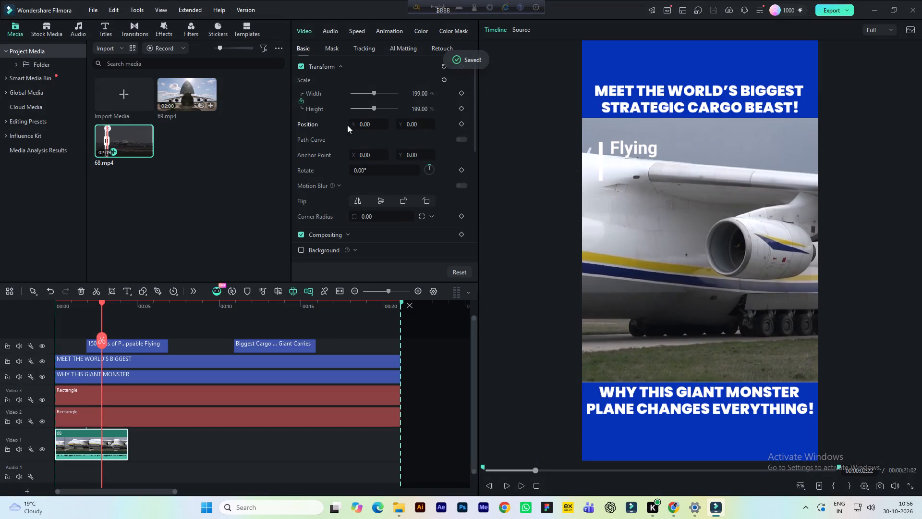
Look through the remaining source footage of 68.mp4 after the used section for the next shot.
click(520, 29)
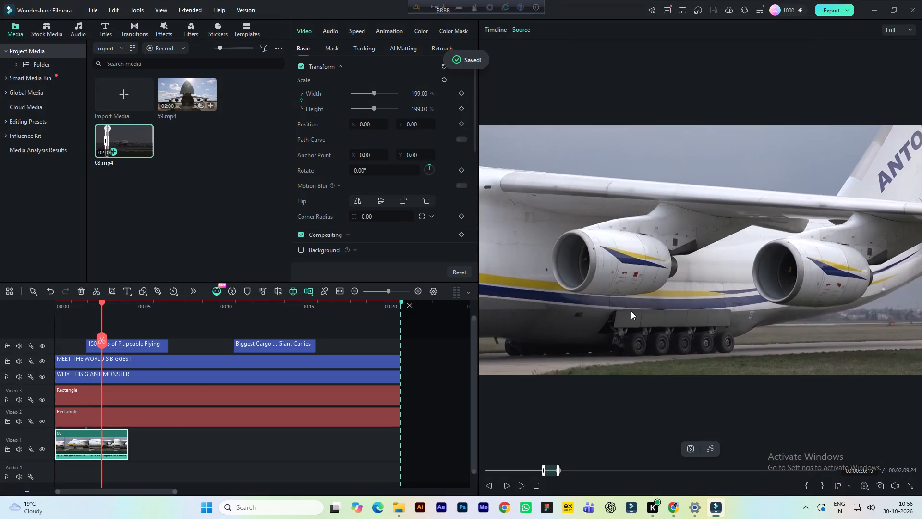
key(space)
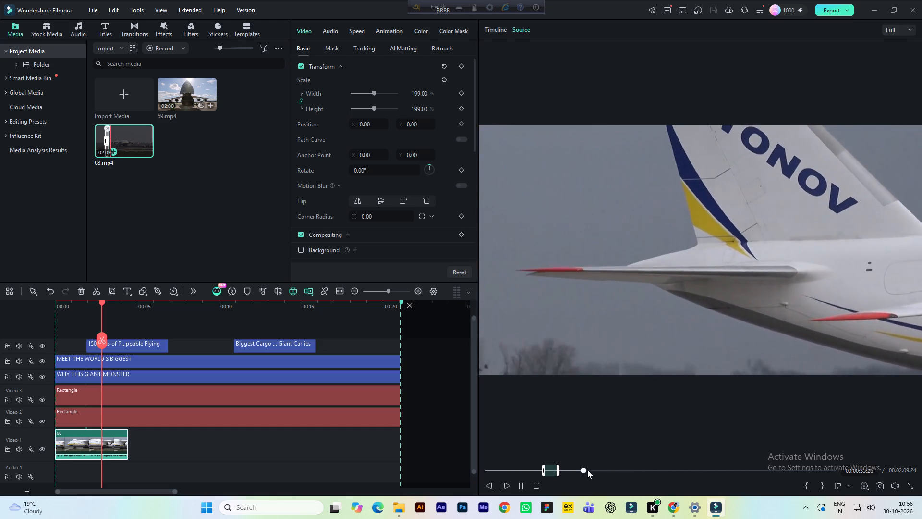
click(591, 471)
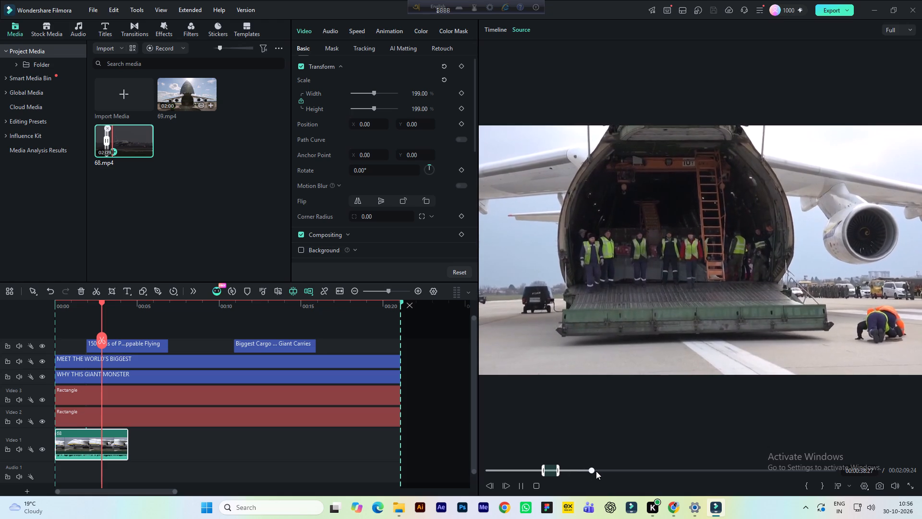
click(598, 471)
click(602, 470)
click(607, 470)
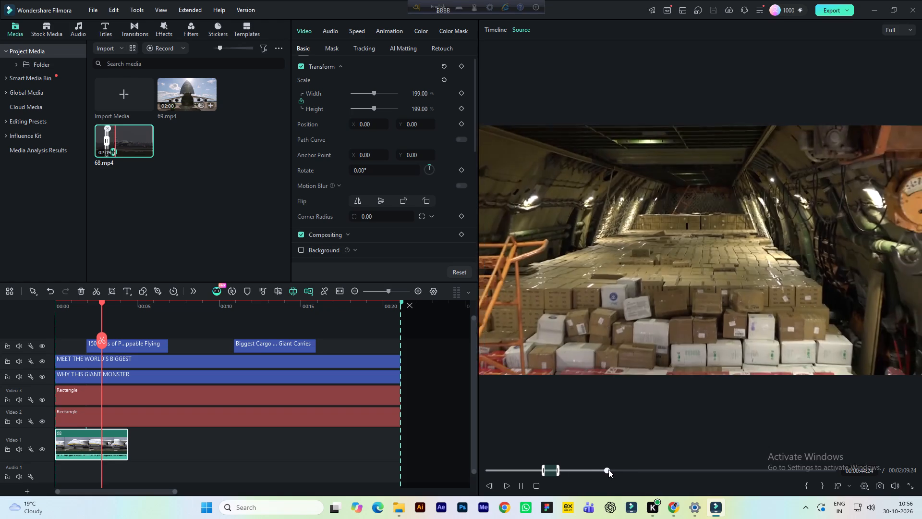
click(611, 470)
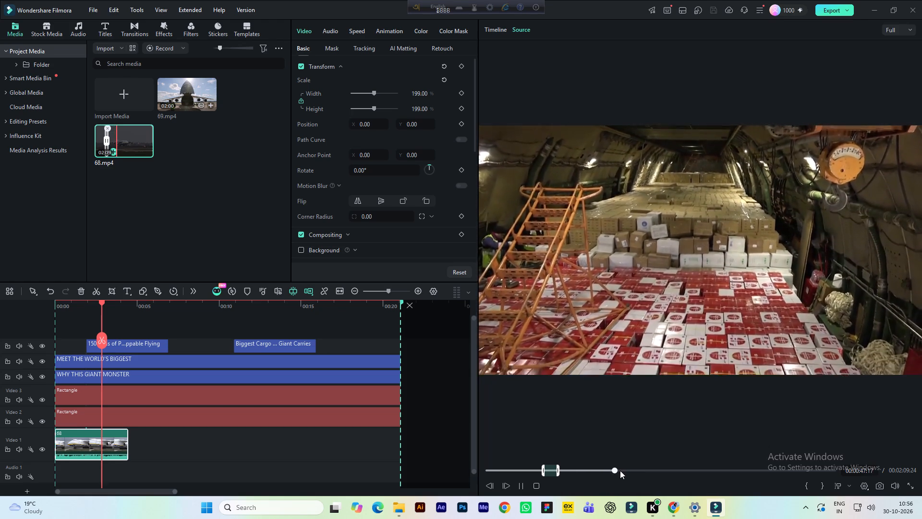
click(621, 469)
click(613, 468)
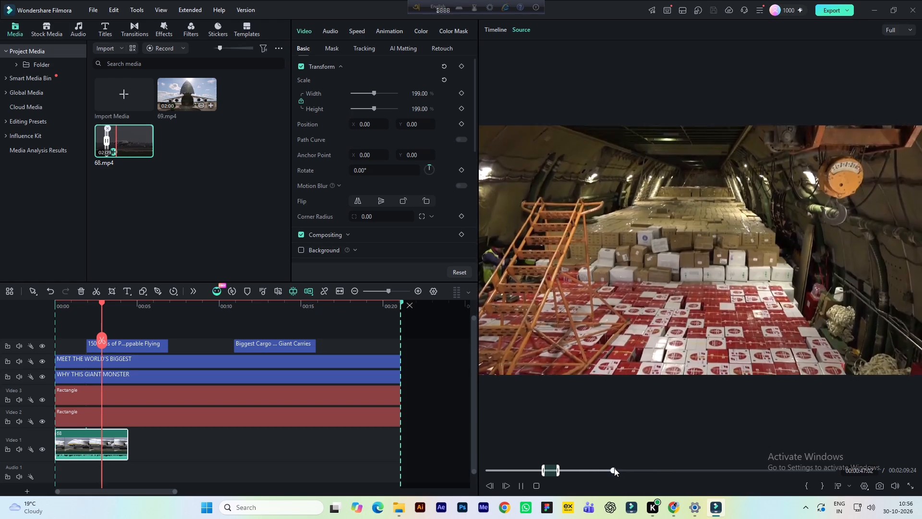
drag(622, 468, 630, 469)
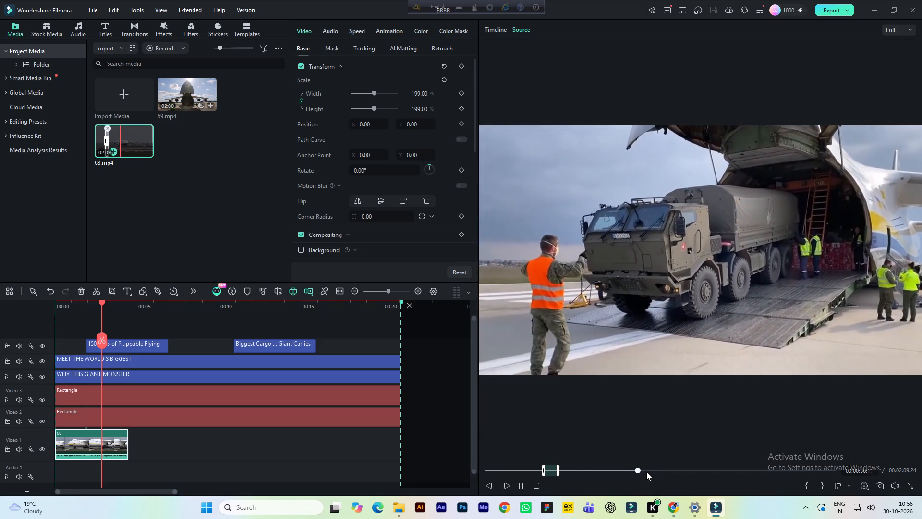
click(650, 470)
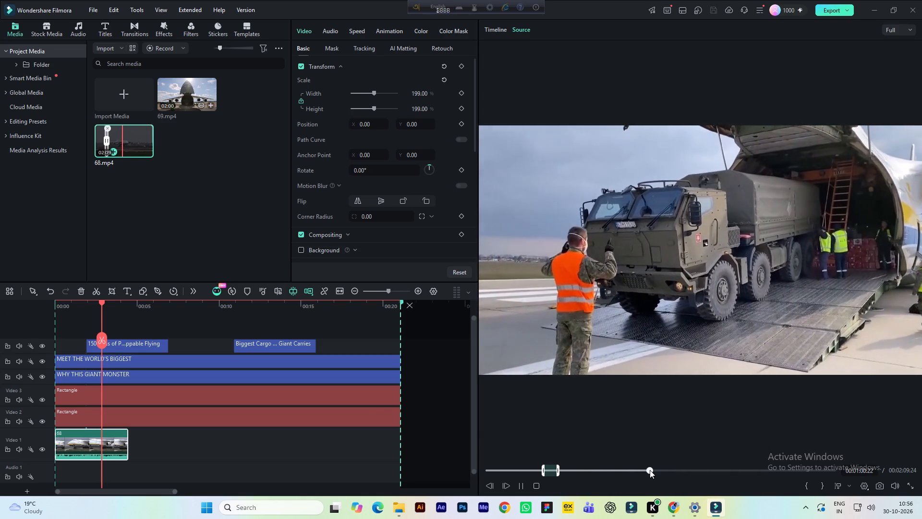
click(656, 470)
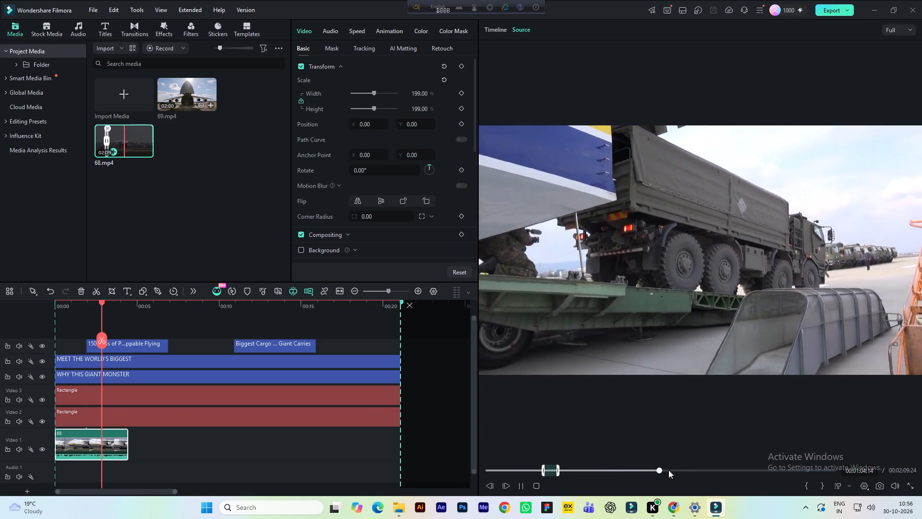
click(669, 470)
click(682, 470)
click(693, 470)
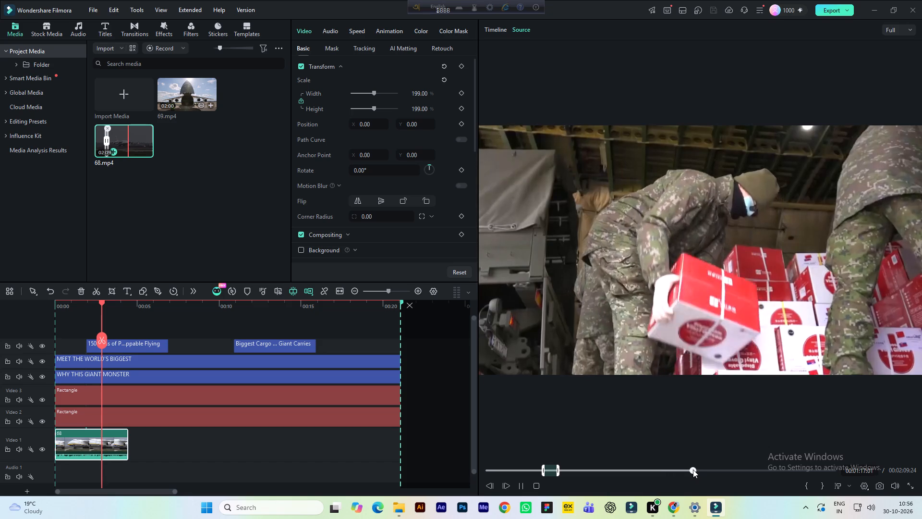
click(704, 471)
click(714, 469)
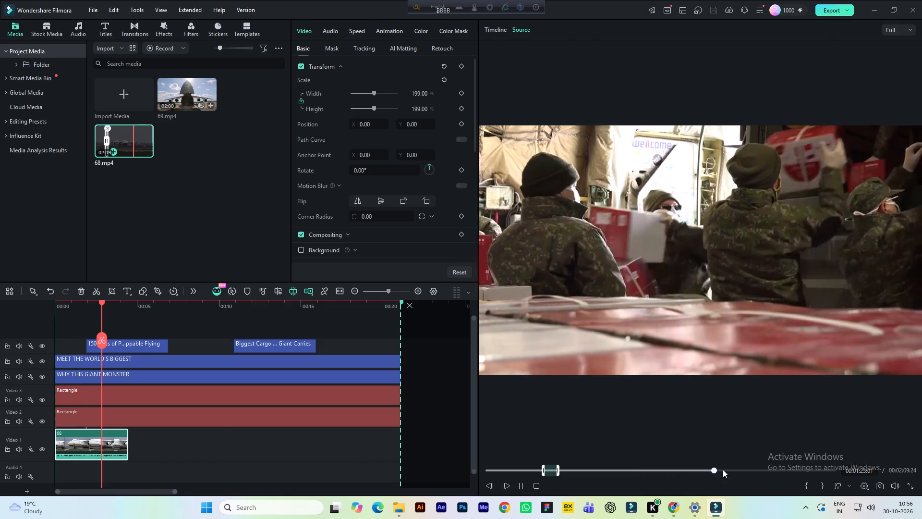
click(727, 471)
click(739, 468)
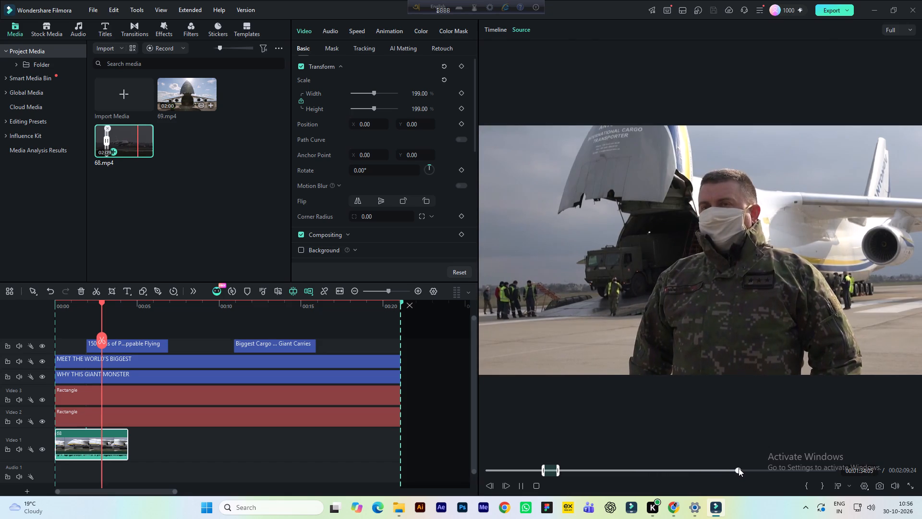
click(748, 469)
click(765, 470)
Mark the in point in the 68.mp4 source at the military truck convoy shot, at 00:00:48:15.
click(586, 471)
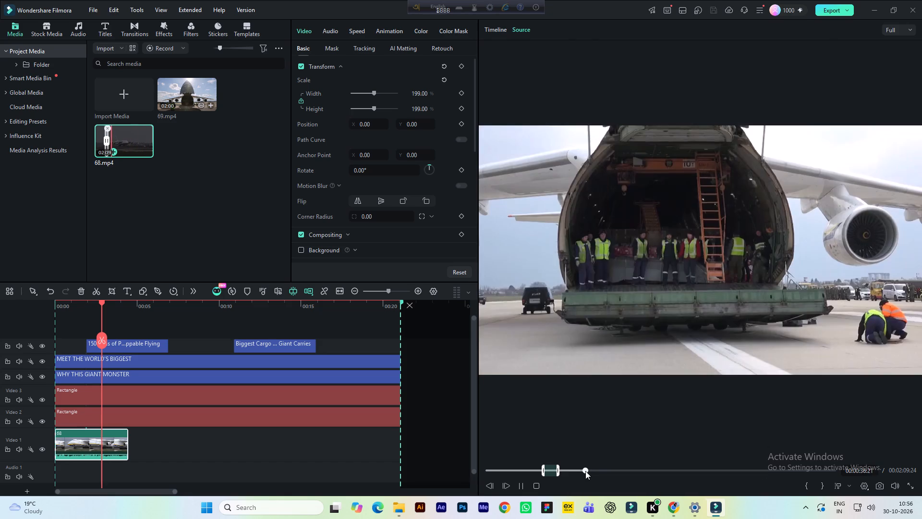
click(591, 470)
click(602, 469)
click(611, 468)
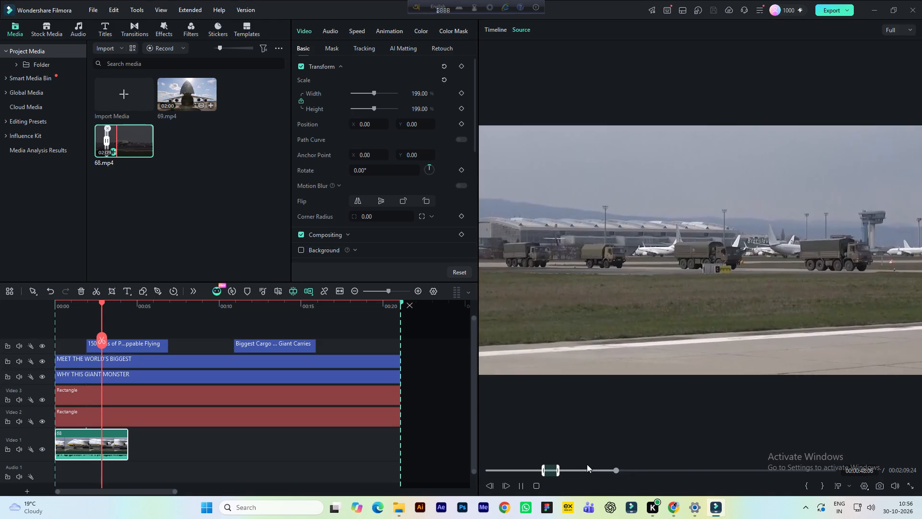
key(space)
click(618, 470)
click(615, 470)
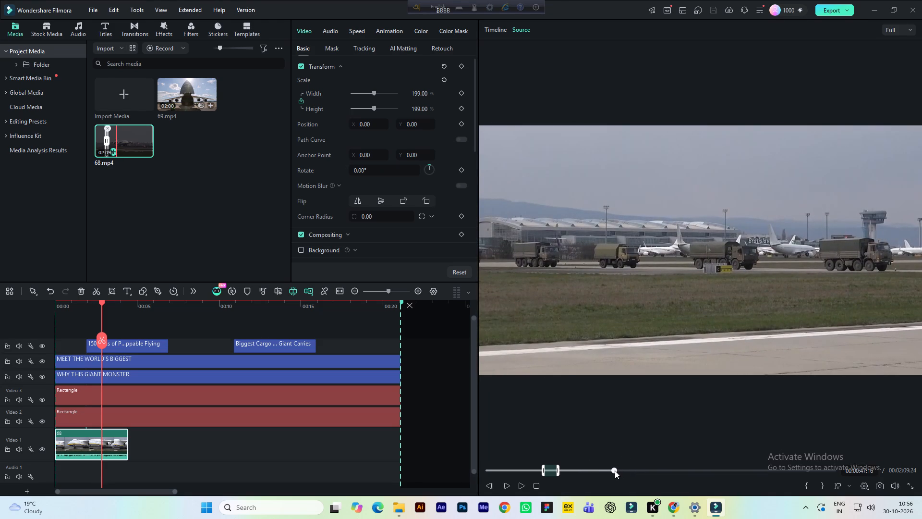
key(space)
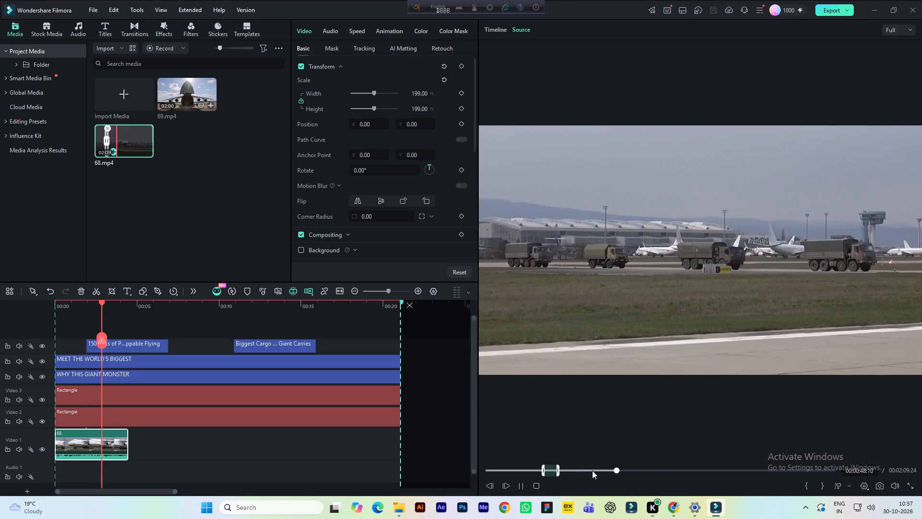
key(space)
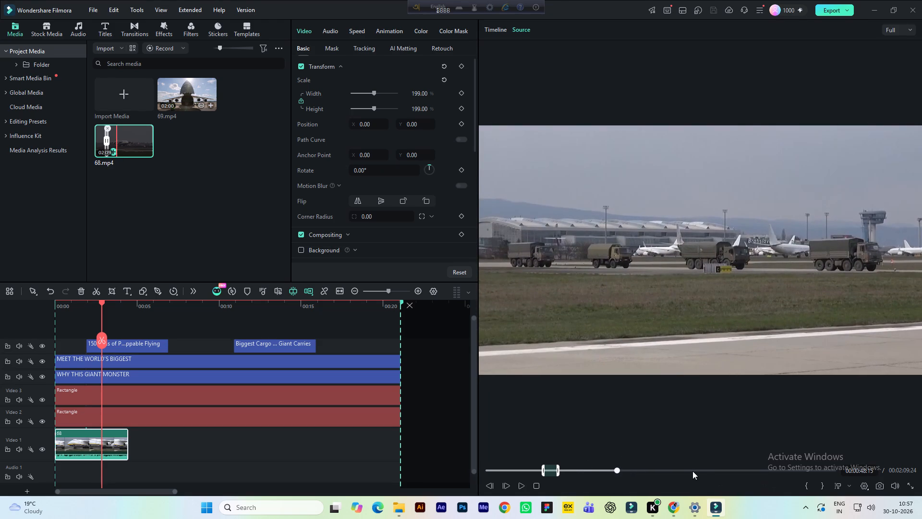
click(807, 485)
Mark the out point in the 68.mp4 source at 00:00:57:22, during the truck unloading shot on the ramp.
key(space)
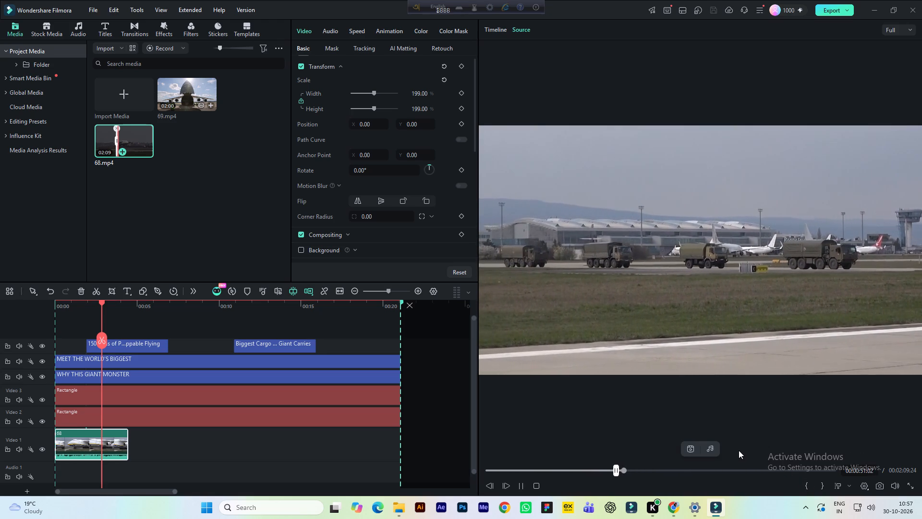
key(space)
key(space)
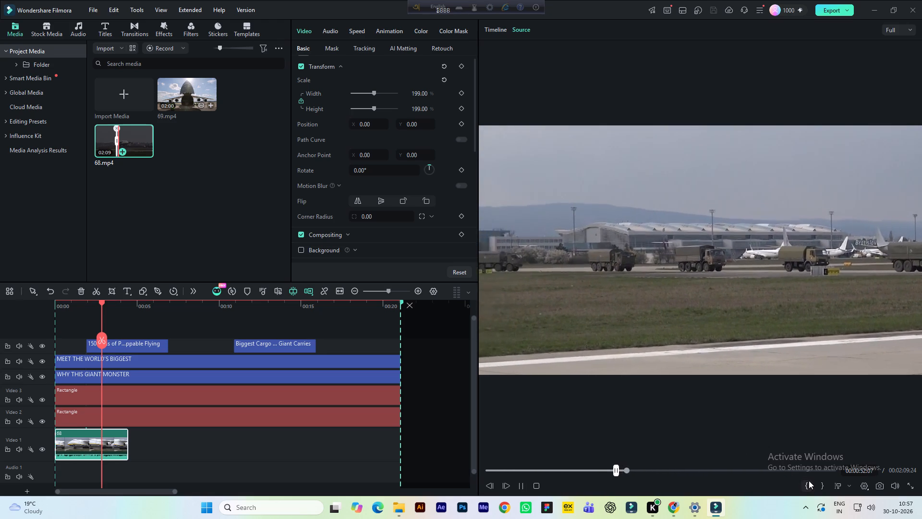
key(space)
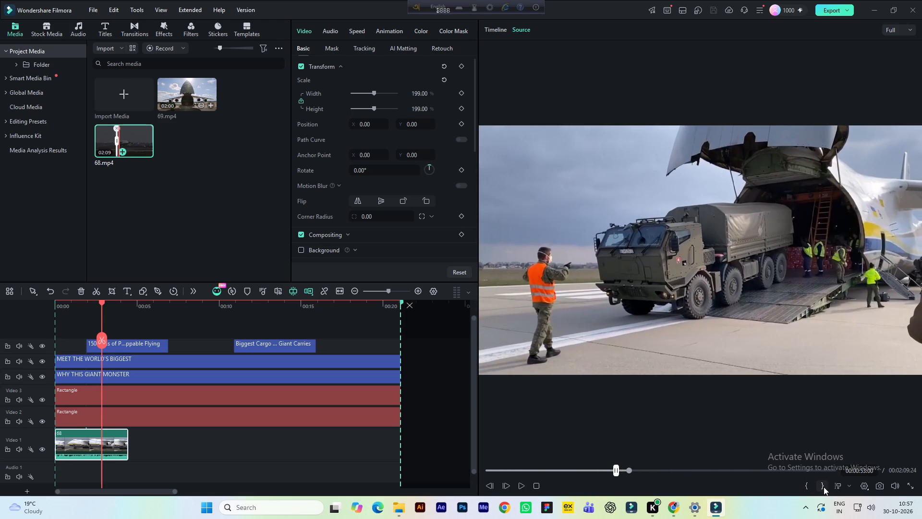
key(space)
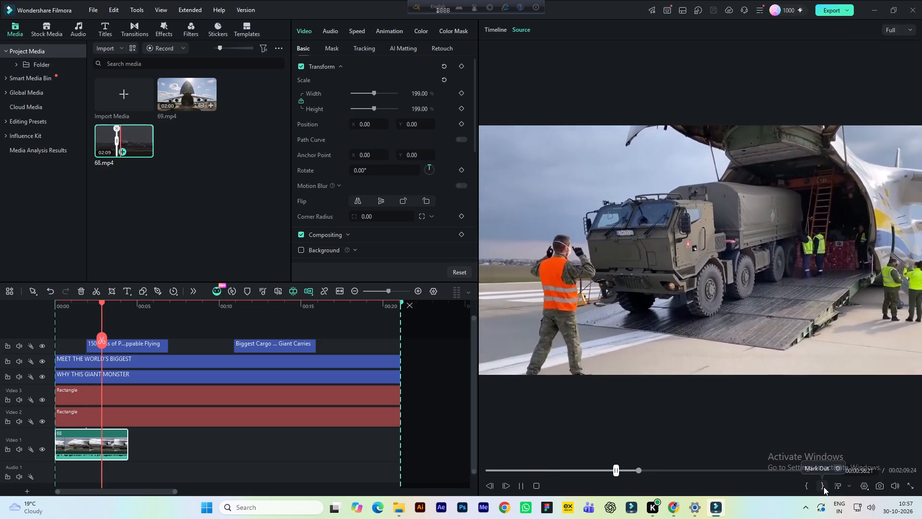
key(space)
click(824, 487)
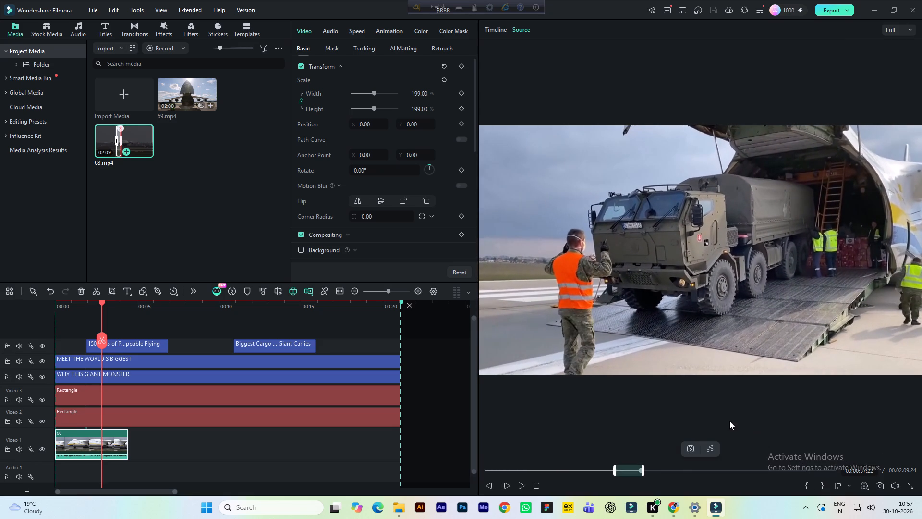
Place the marked 68.mp4 section on Video 1 directly after the first clip, keeping the 1080x1920 25fps project settings.
drag(694, 314, 246, 442)
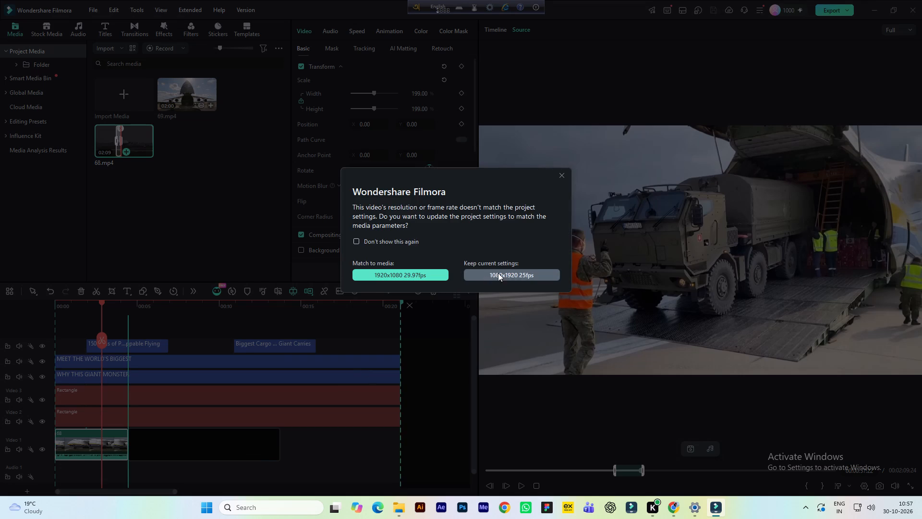
click(498, 273)
Scale the second clip on Video 1, showing the truck convoy, to 199%.
key(space)
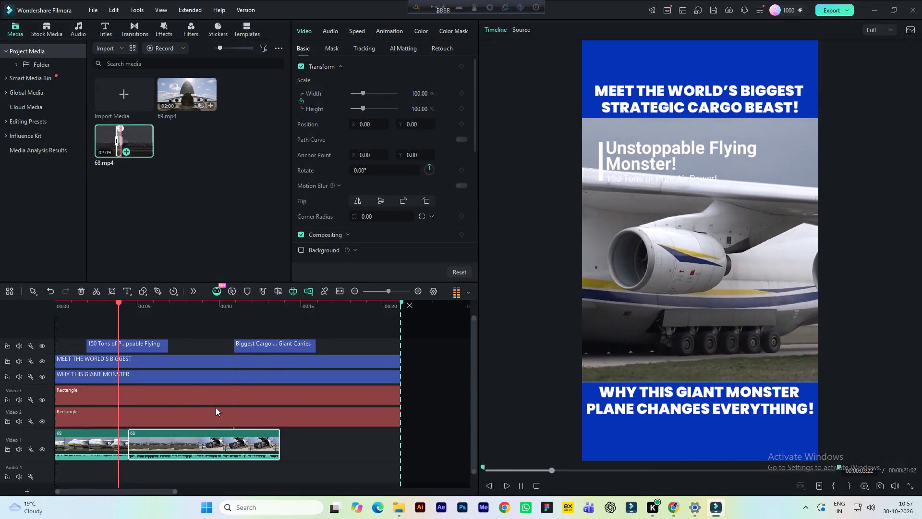
key(space)
click(207, 439)
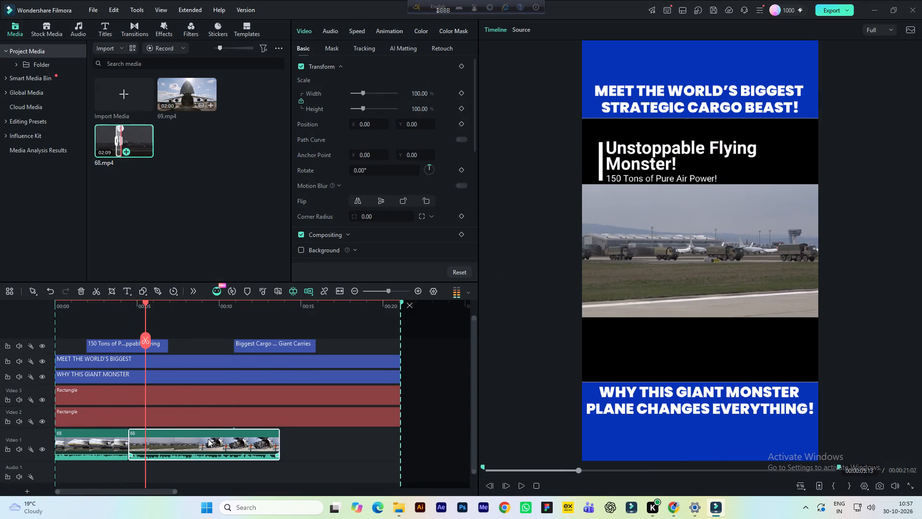
click(422, 92)
text(199)
key(Return)
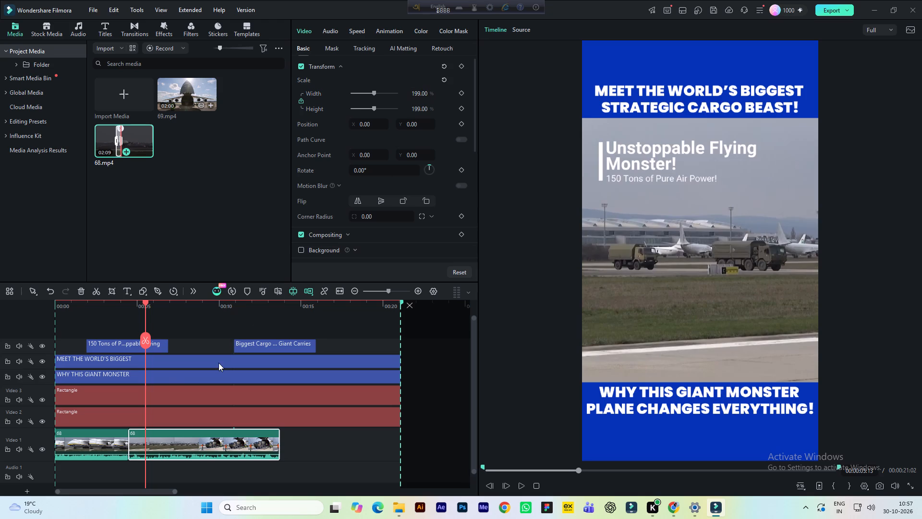
Play back the cut between the two clips on Video 1 and save the project.
click(97, 309)
key(space)
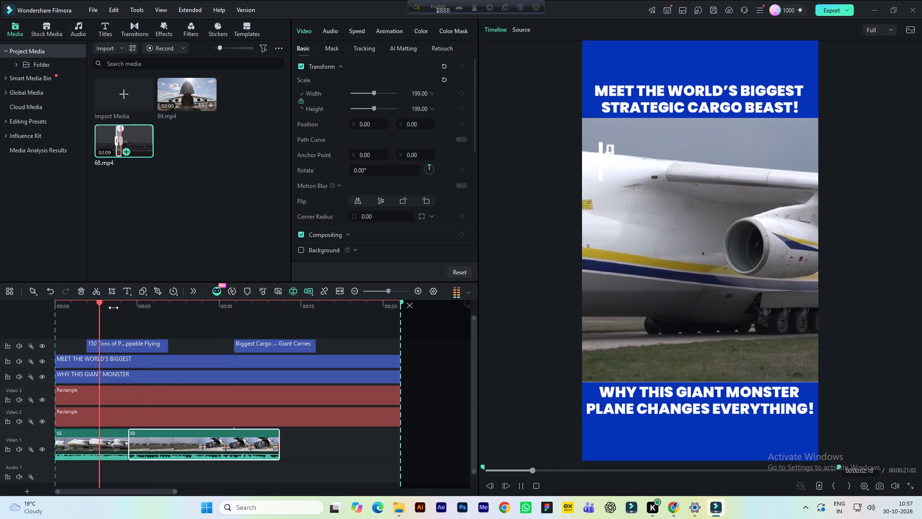
key(ctrl+s)
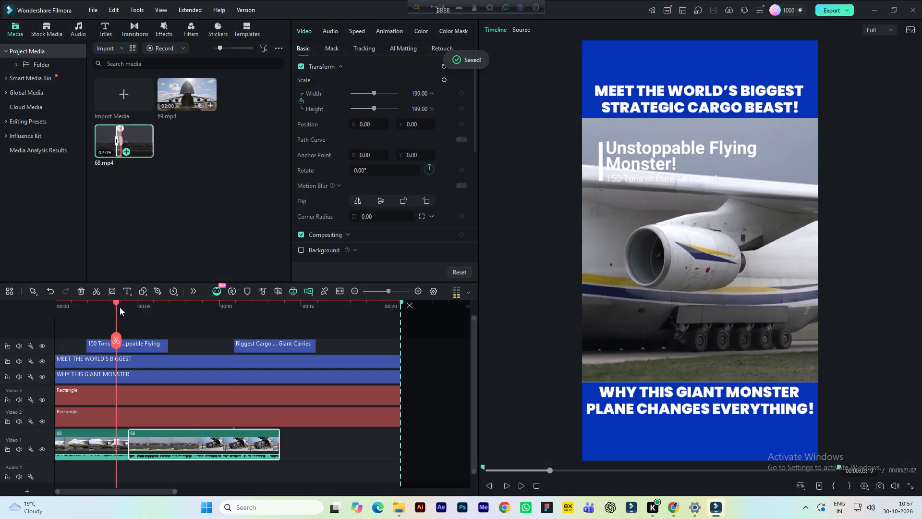
key(space)
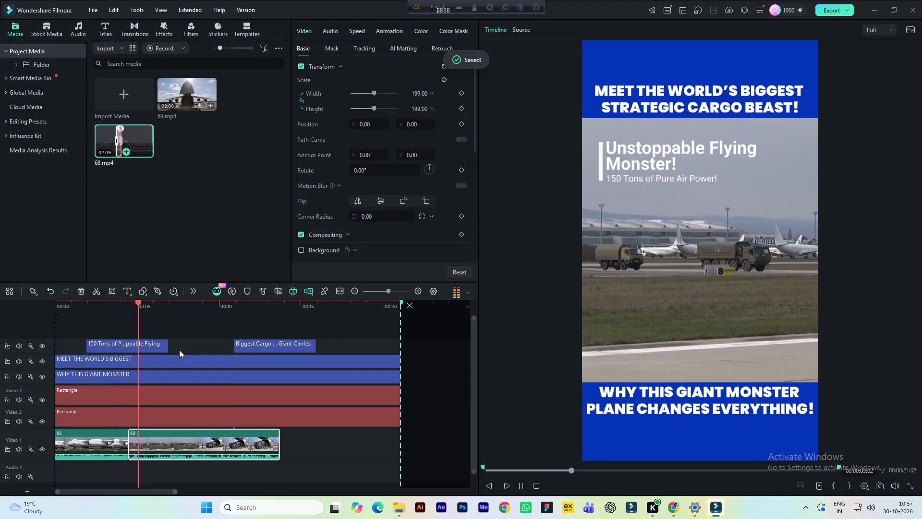
key(space)
Adjust the green HSL range of the second clip on Video 1 to hue 54, saturation 96 and luminance 100.
click(172, 436)
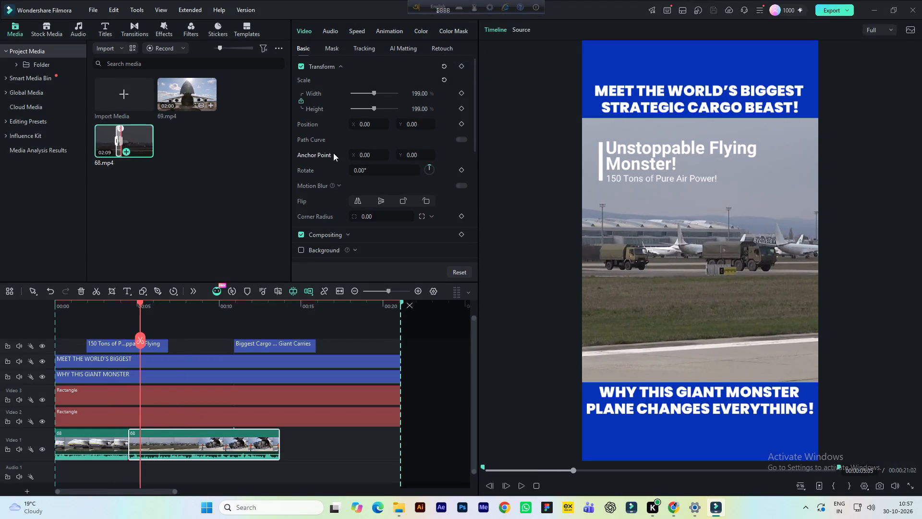
click(419, 28)
scroll(428, 187, down, 4)
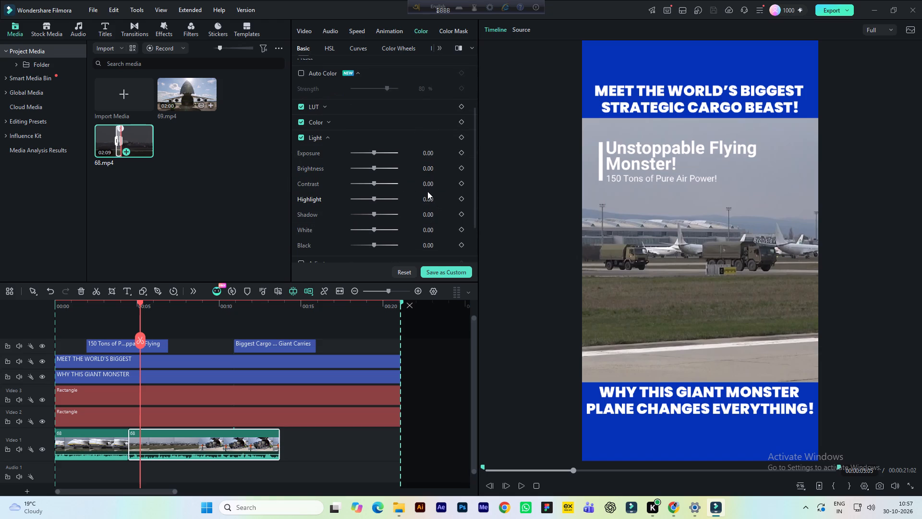
click(332, 50)
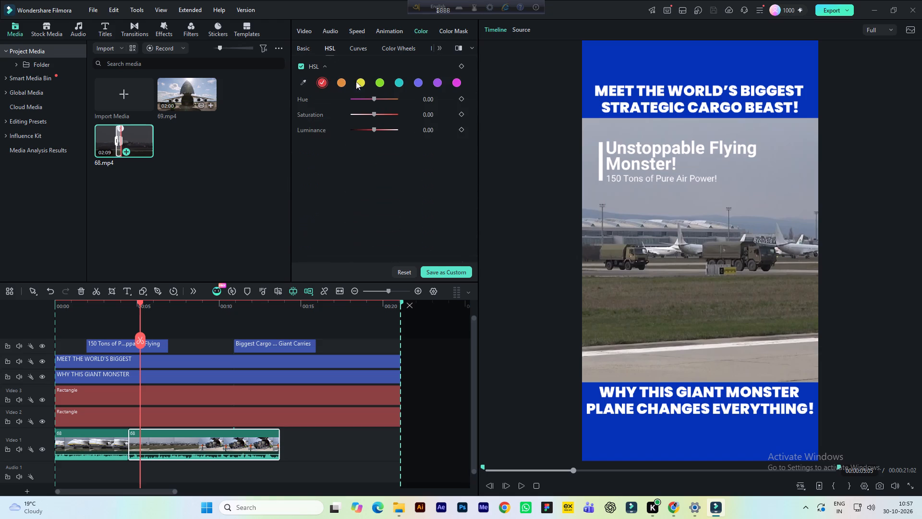
click(378, 84)
drag(375, 99, 391, 100)
drag(391, 100, 393, 103)
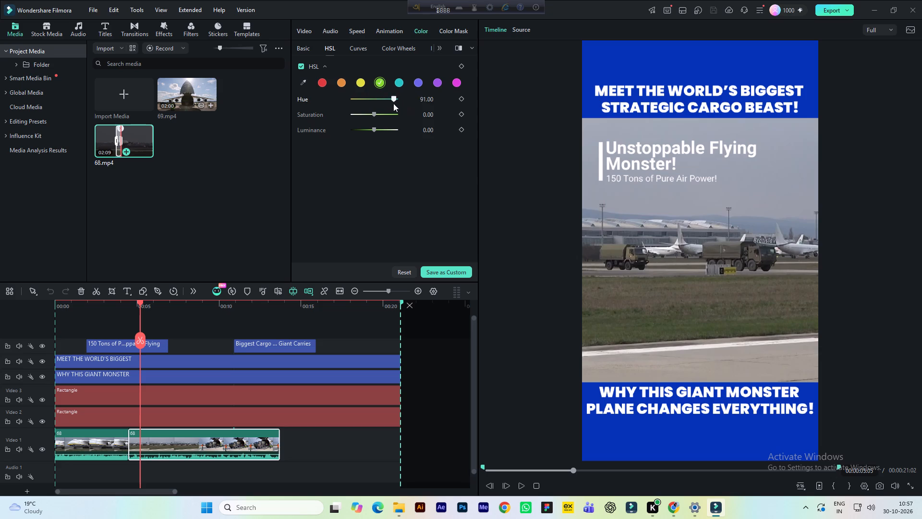
drag(393, 103, 386, 105)
click(388, 114)
click(395, 112)
drag(365, 127, 352, 125)
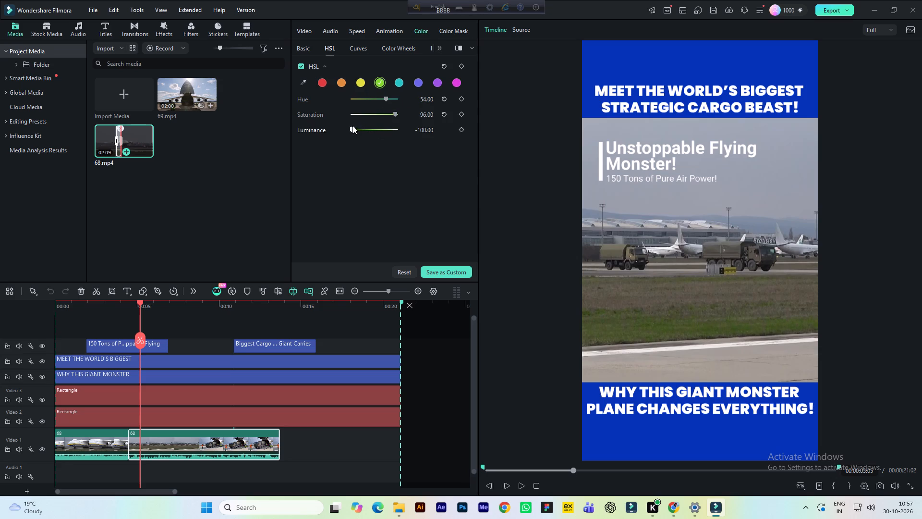
drag(352, 125, 403, 128)
Set the truck convoy clip's exposure to 8, brightness 13, contrast 25, highlight 42 and shadow 13, save the project and preview the grade.
click(303, 48)
scroll(383, 162, down, 2)
scroll(401, 173, up, 2)
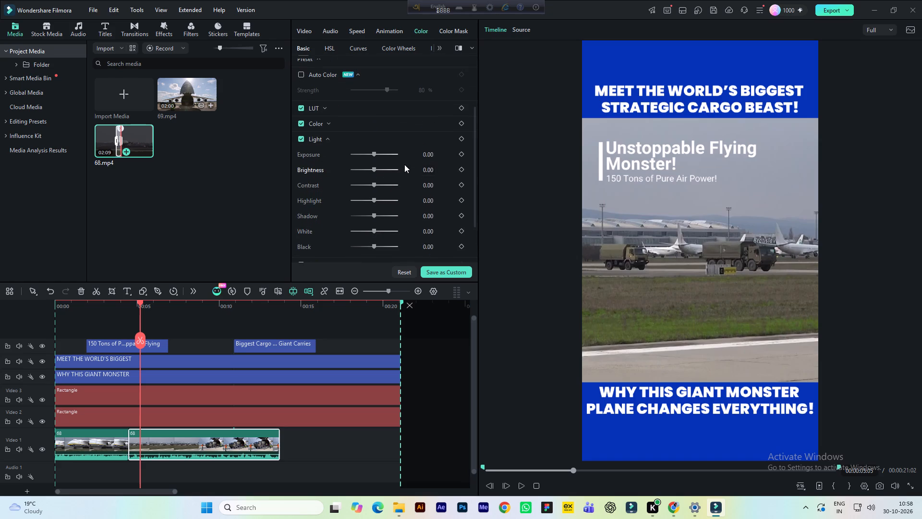
click(428, 170)
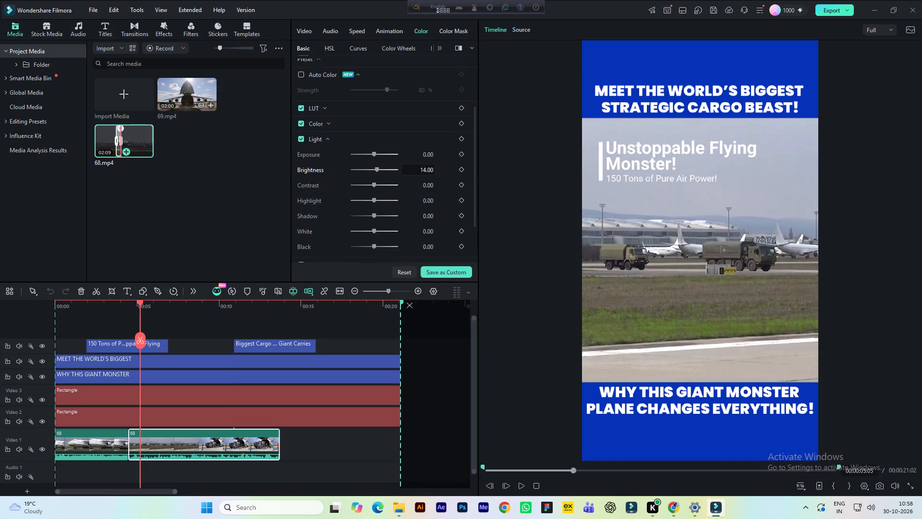
click(429, 186)
click(427, 156)
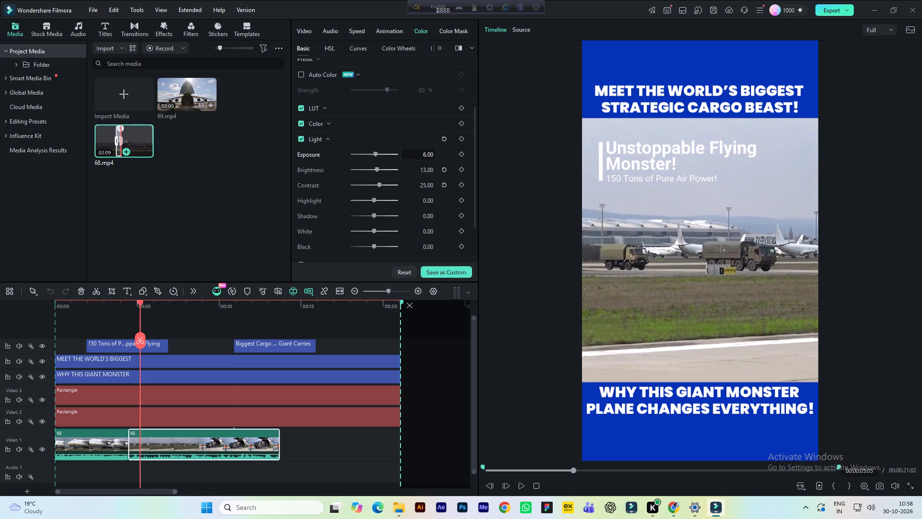
scroll(427, 186, down, 1)
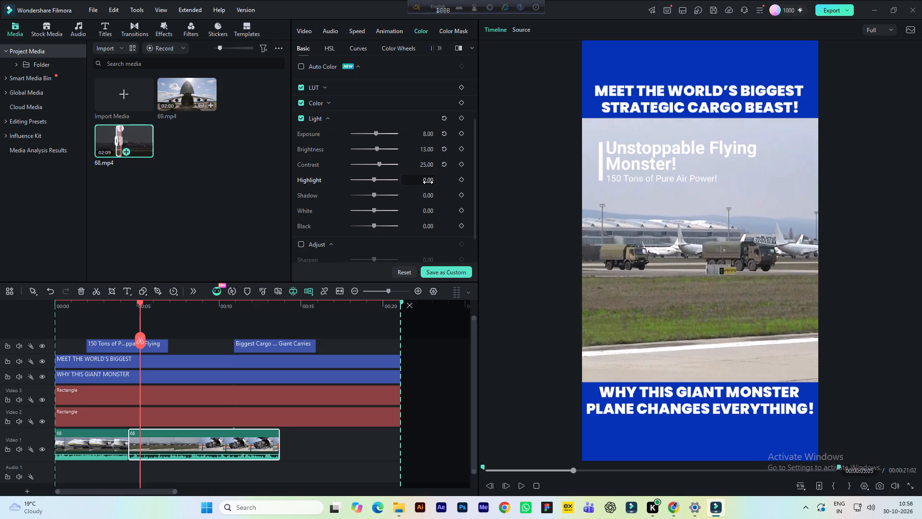
click(429, 180)
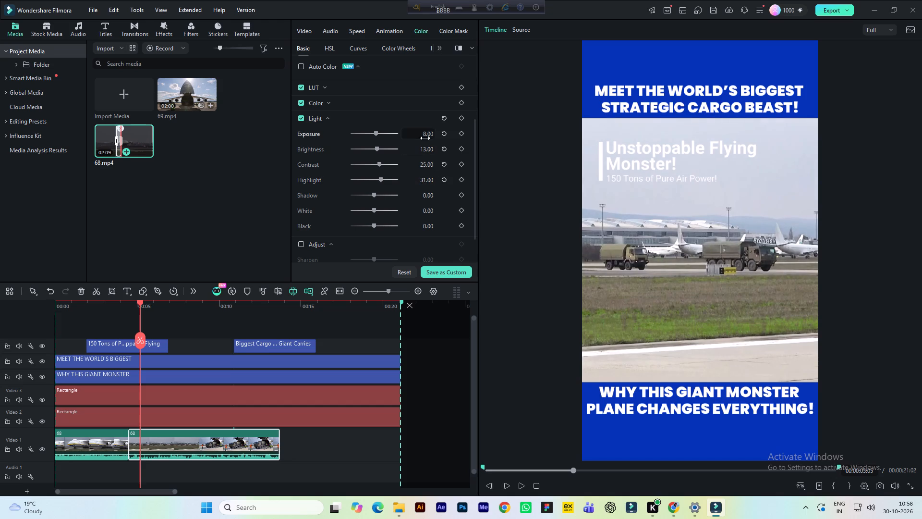
click(425, 133)
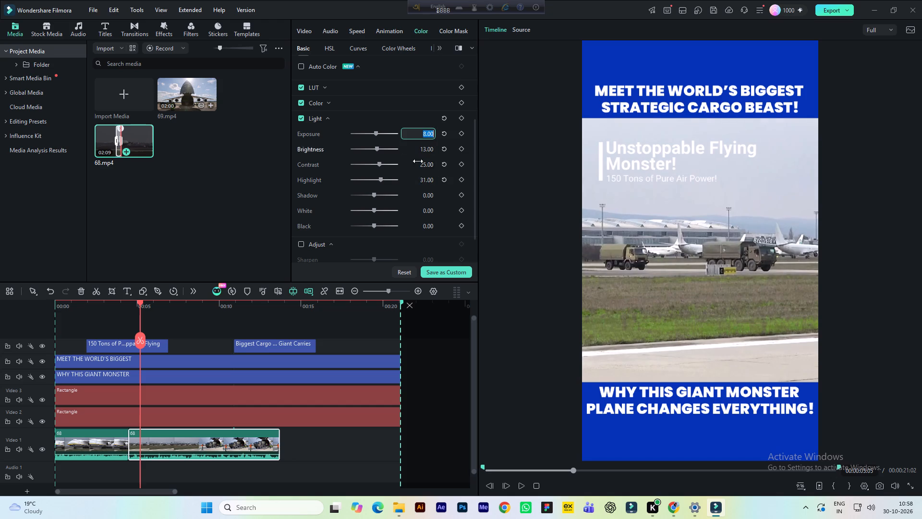
click(426, 181)
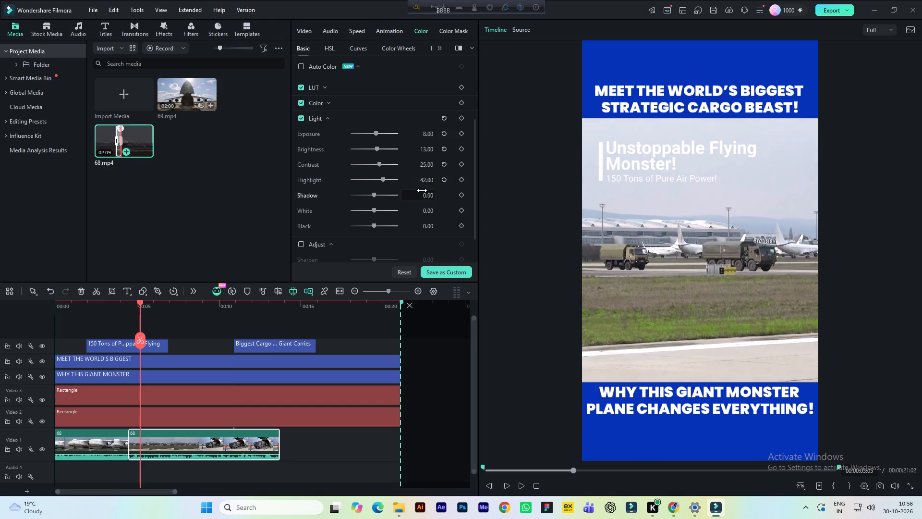
click(420, 197)
key(ctrl+s)
key(space)
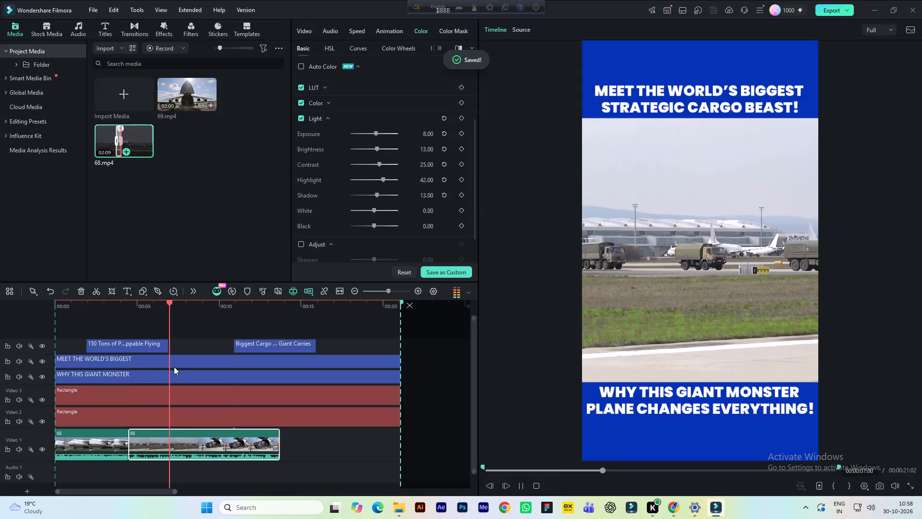
key(space)
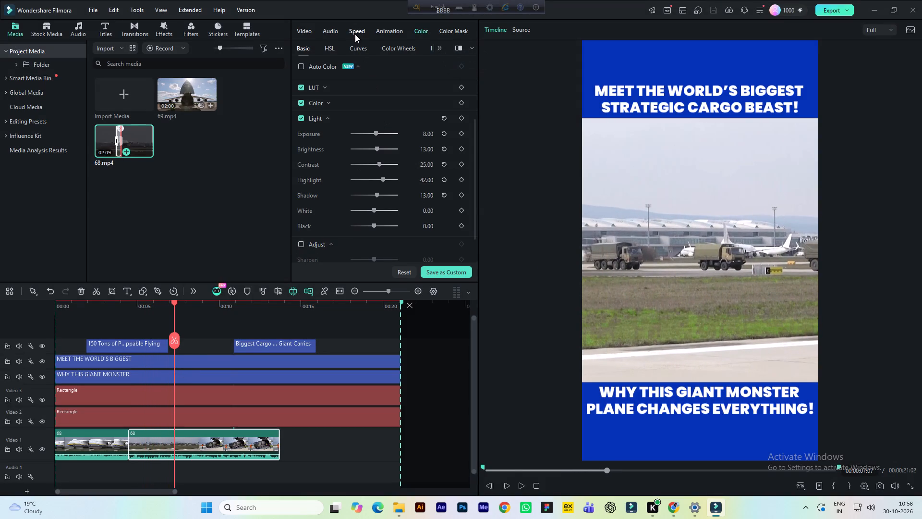
Apply the Hero speed ramping preset to the second clip on Video 1, play it back and save the project.
click(355, 34)
click(369, 45)
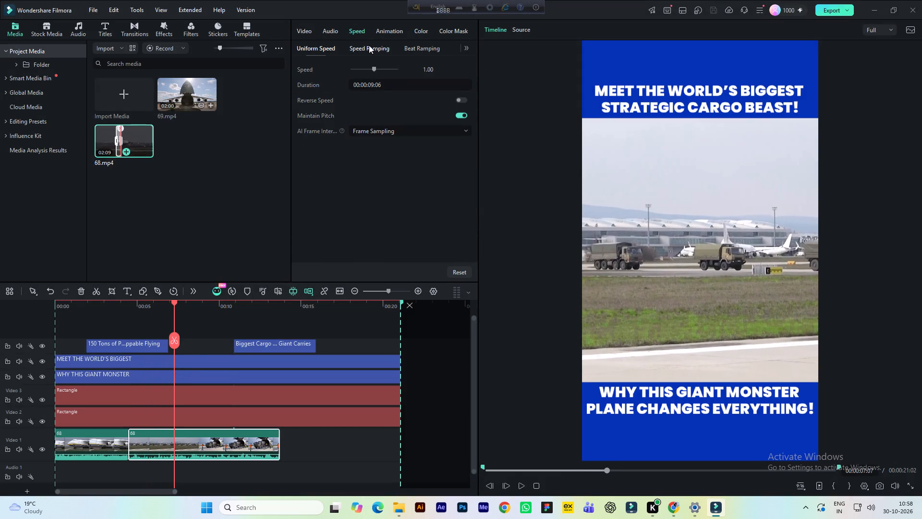
click(408, 79)
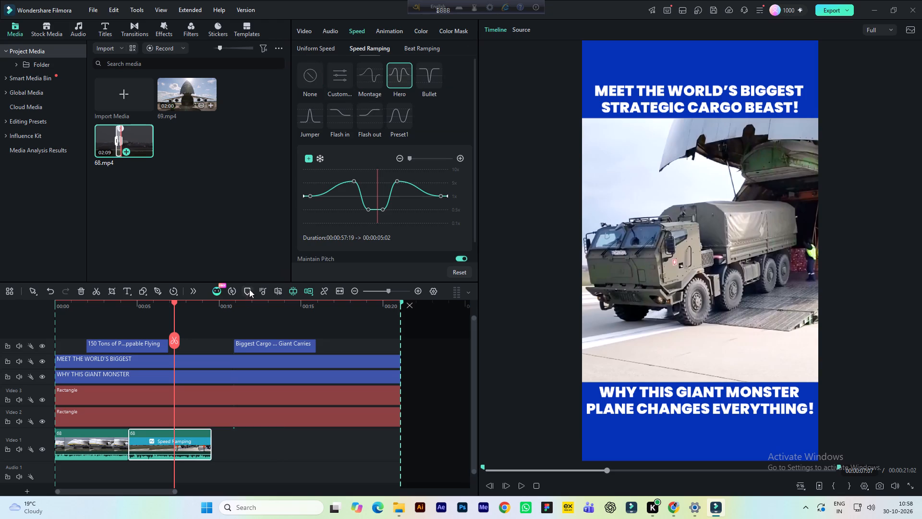
key(ctrl+s)
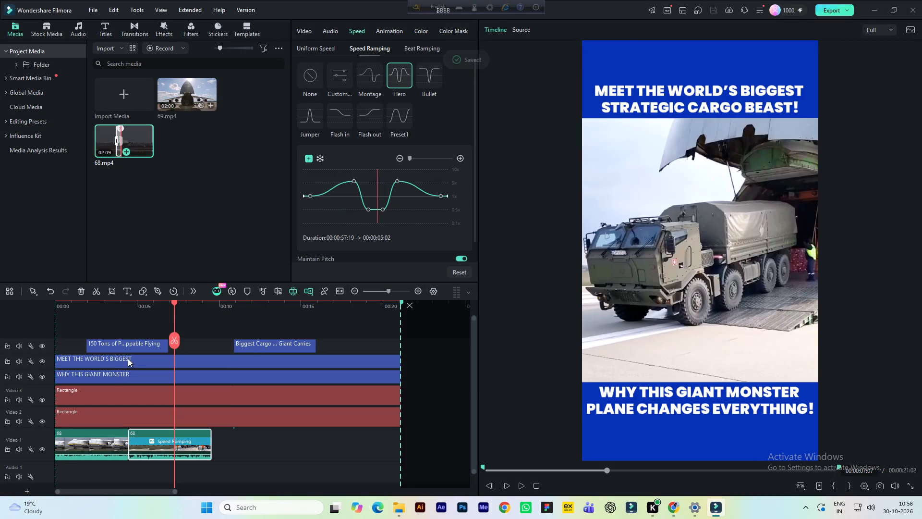
click(129, 309)
key(space)
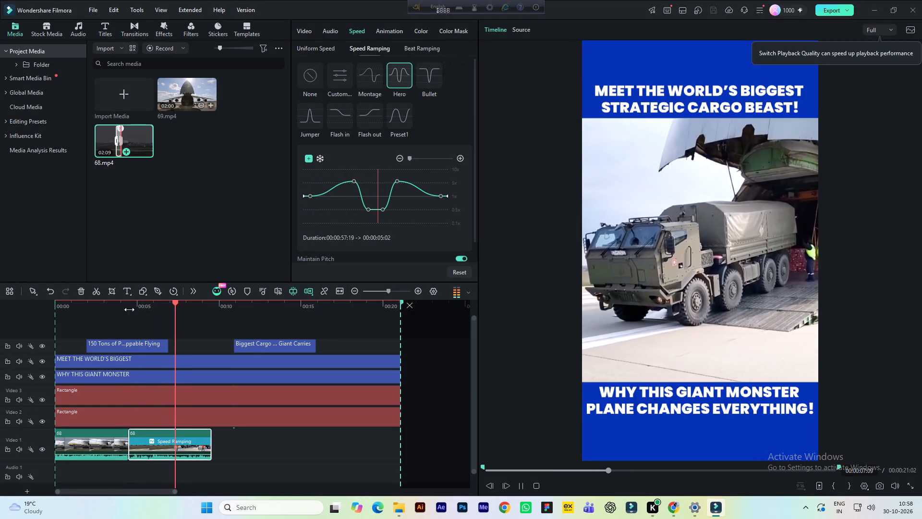
key(space)
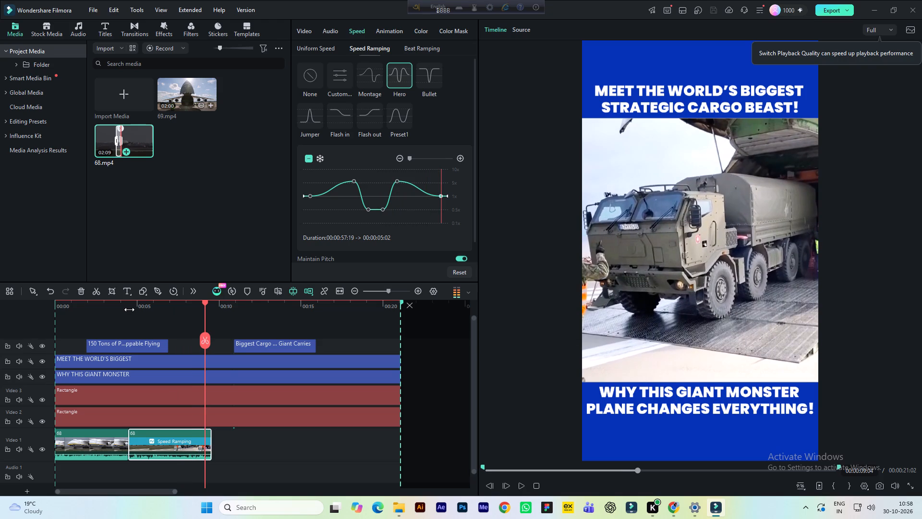
key(ctrl+s)
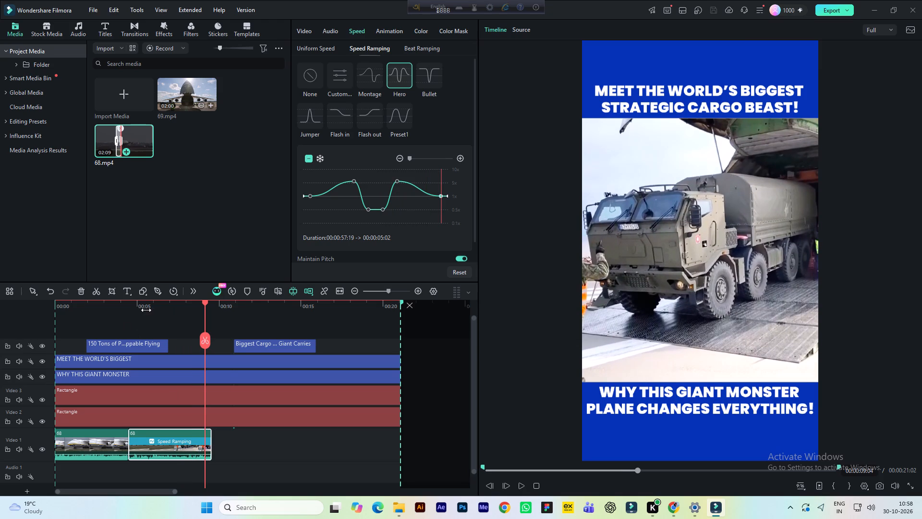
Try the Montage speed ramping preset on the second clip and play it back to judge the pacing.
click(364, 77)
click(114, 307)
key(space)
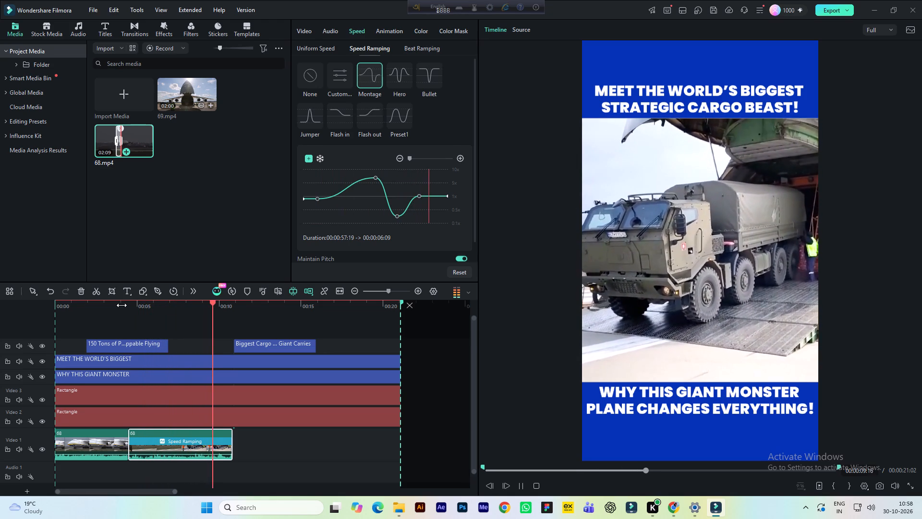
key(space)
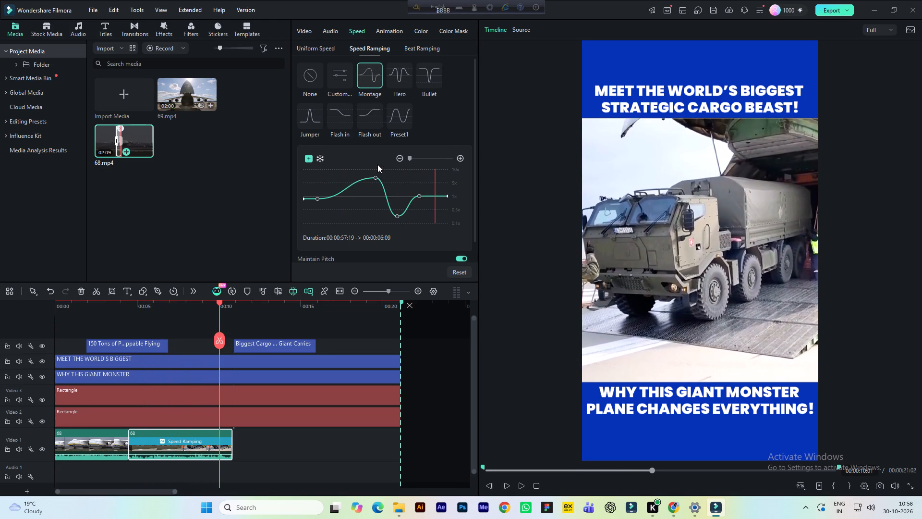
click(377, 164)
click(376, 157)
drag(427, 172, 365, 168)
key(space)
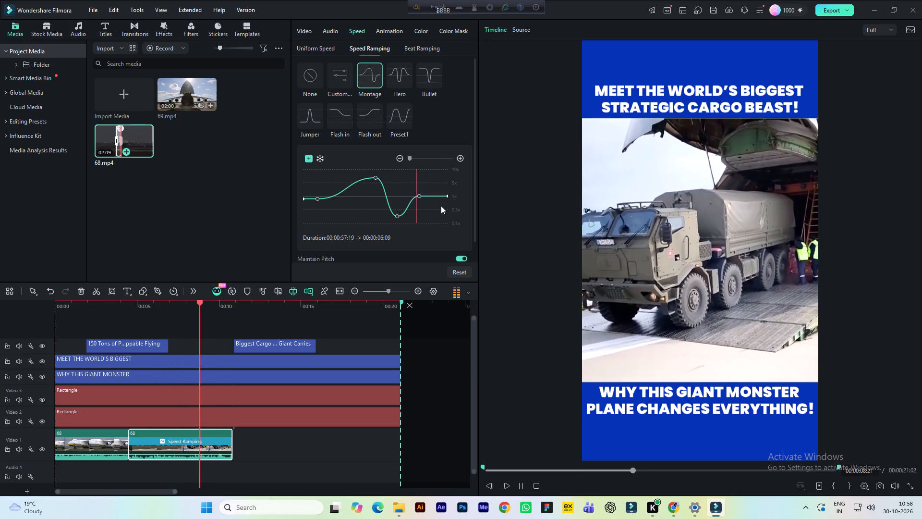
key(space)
Switch the second clip's speed ramping back to the Hero preset, save the project and play the clip back.
click(399, 75)
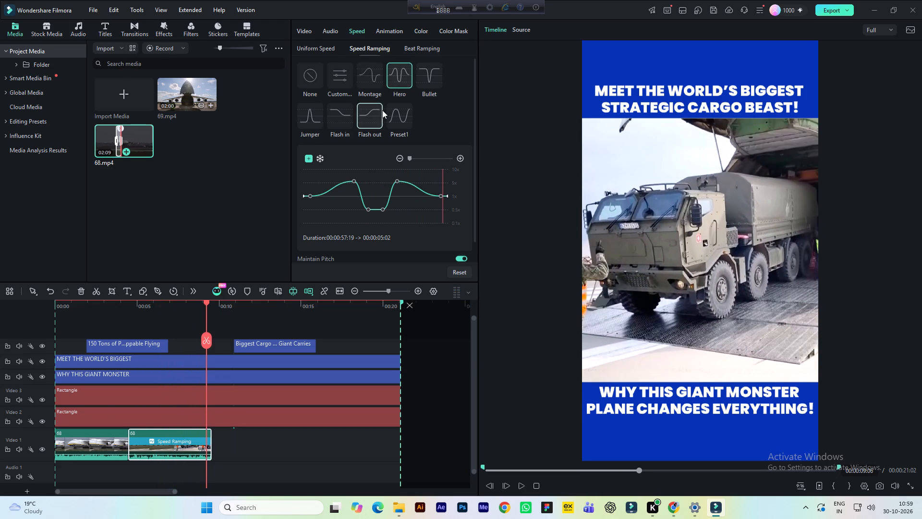
key(ctrl+s)
click(132, 304)
key(space)
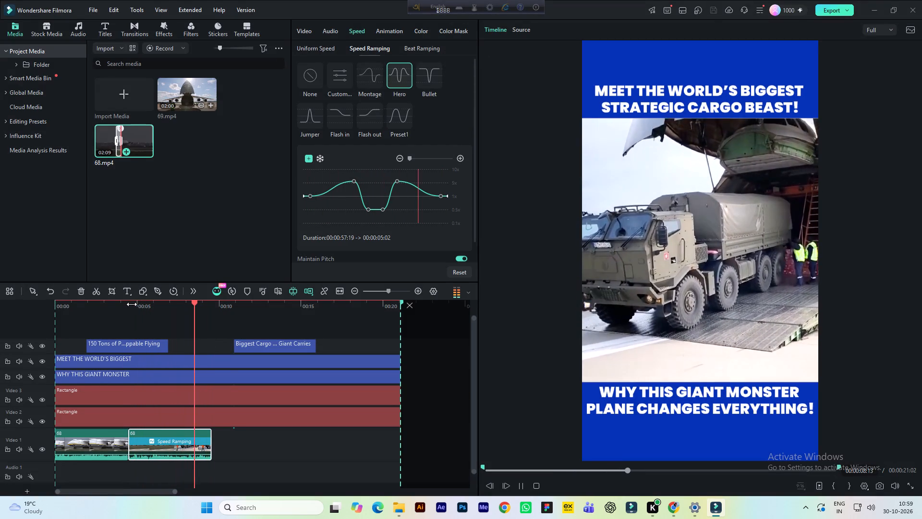
key(space)
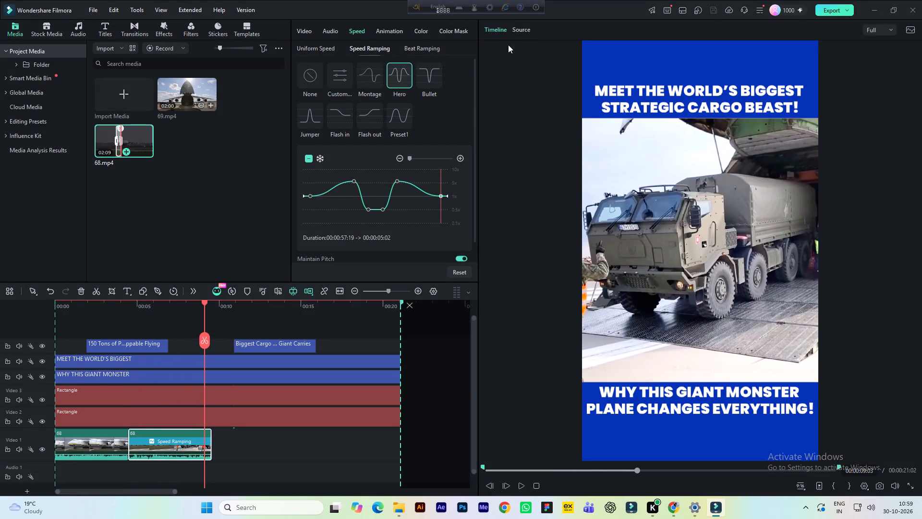
Review source clip 68.mp4 beyond the used range and mark the in point at 00:01:02:00, on the truck's rear view.
click(521, 30)
key(space)
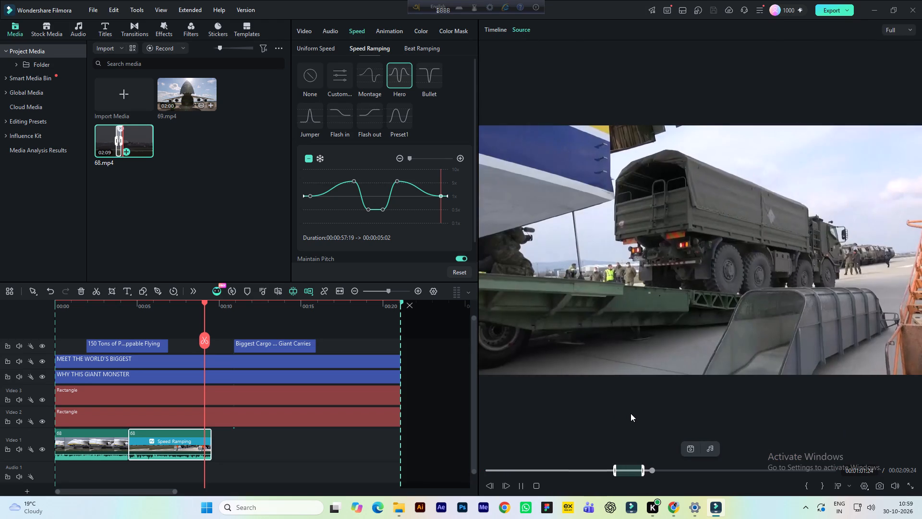
key(space)
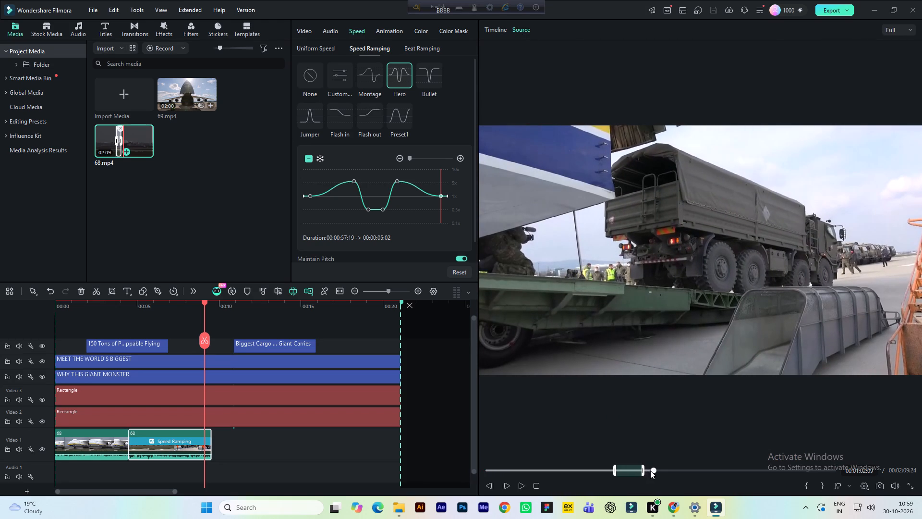
click(650, 470)
key(space)
key(space)
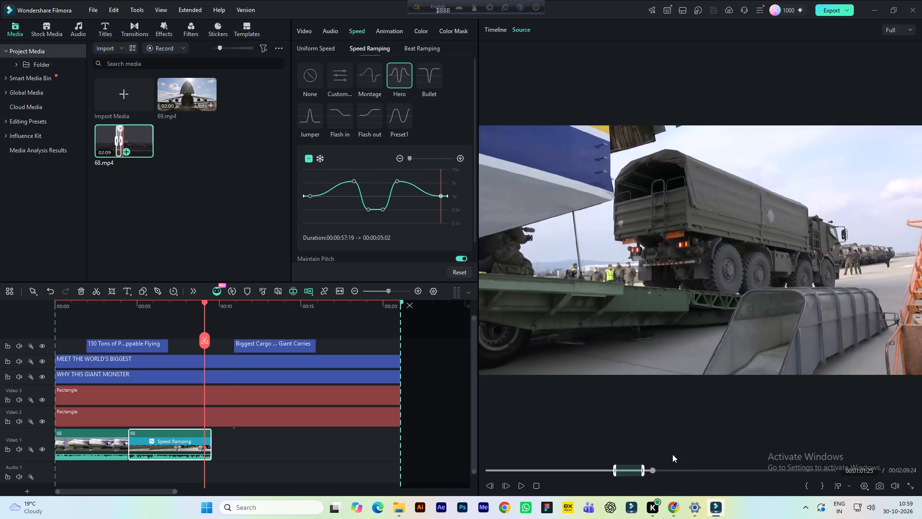
key(space)
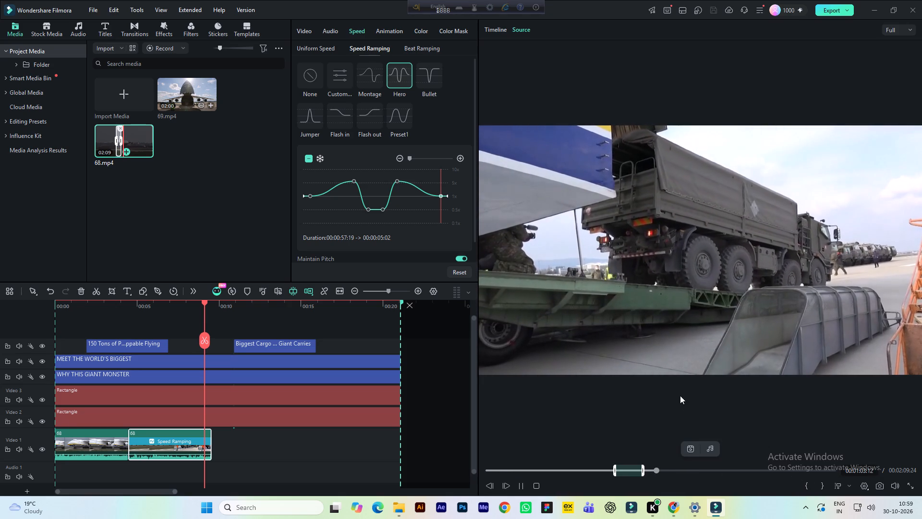
click(667, 470)
click(676, 470)
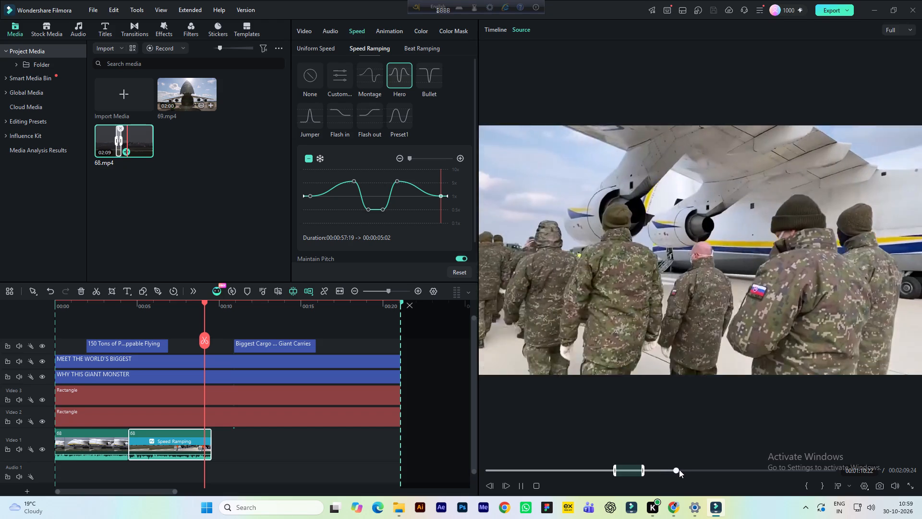
click(681, 469)
drag(650, 470, 645, 470)
key(space)
key(space)
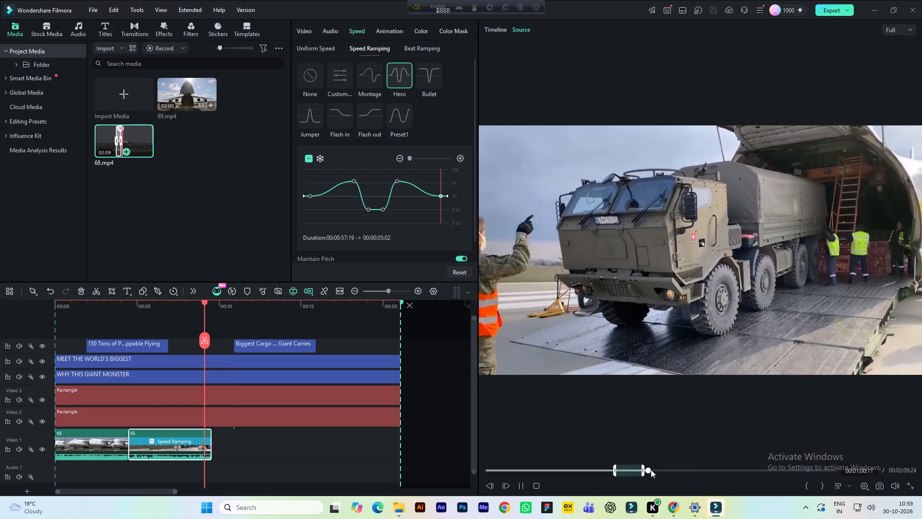
key(space)
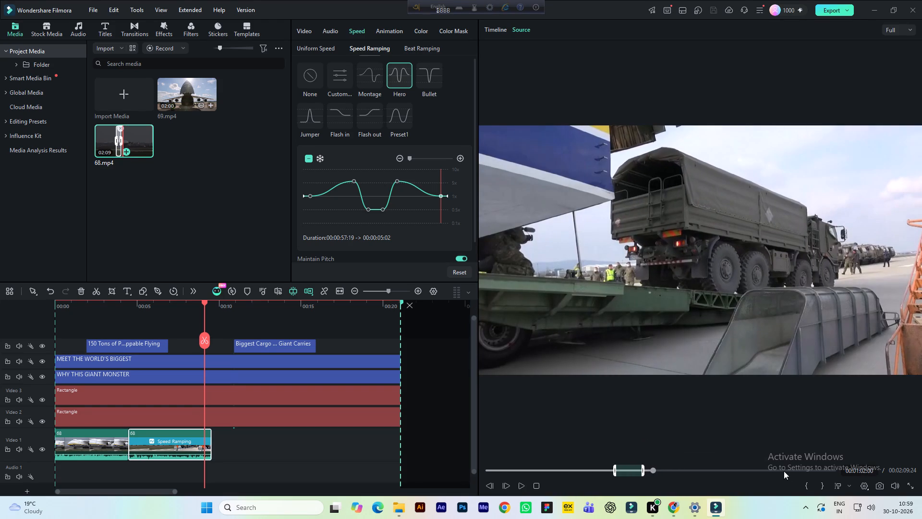
click(806, 485)
Mark the source segment's out point at 00:01:07:07, stepping back to just before the cut to the soldiers.
key(space)
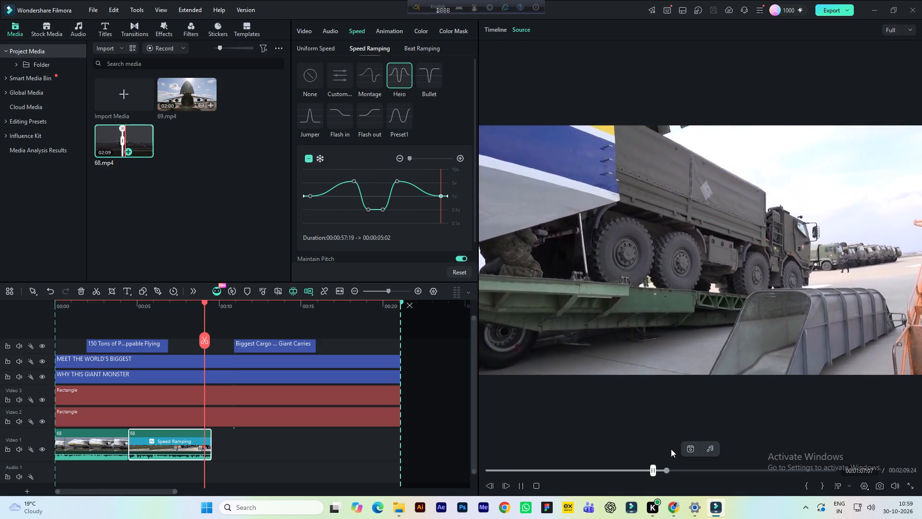
key(space)
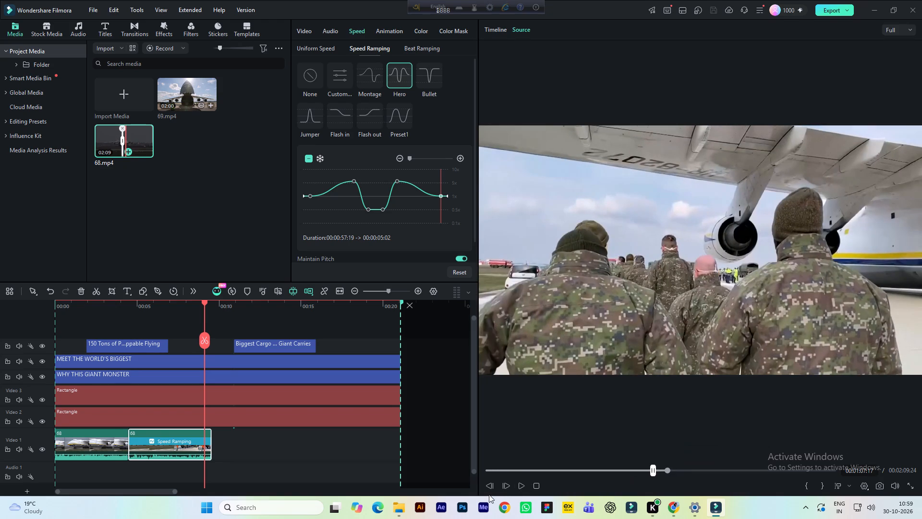
click(488, 486)
click(488, 486)
click(488, 486)
click(488, 486)
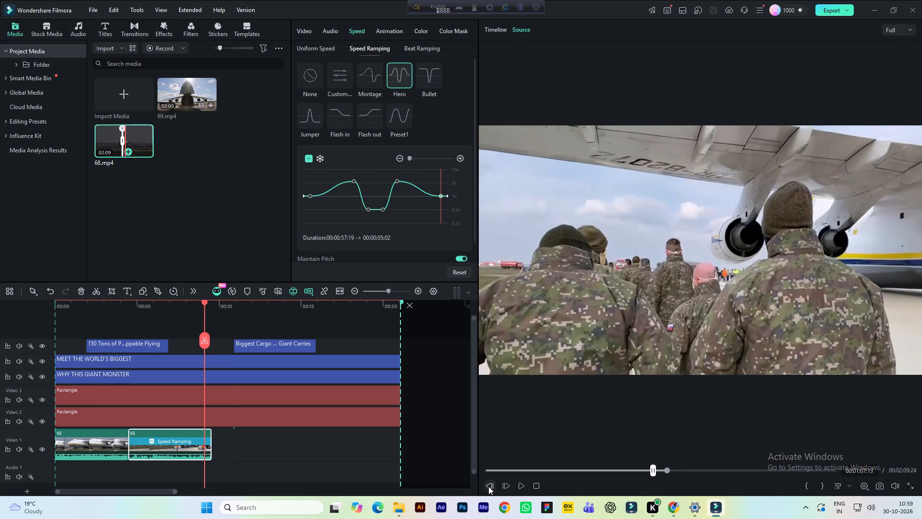
click(488, 486)
click(488, 486)
triple_click(488, 486)
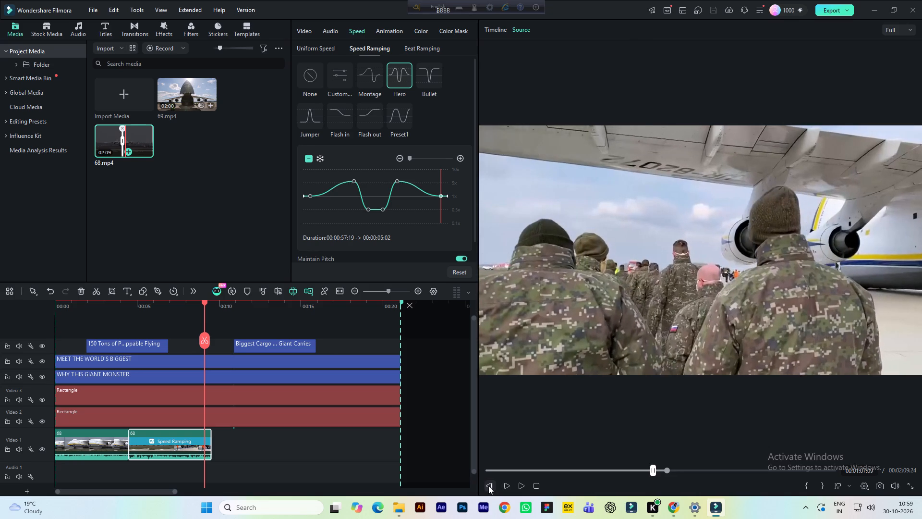
click(489, 485)
click(820, 490)
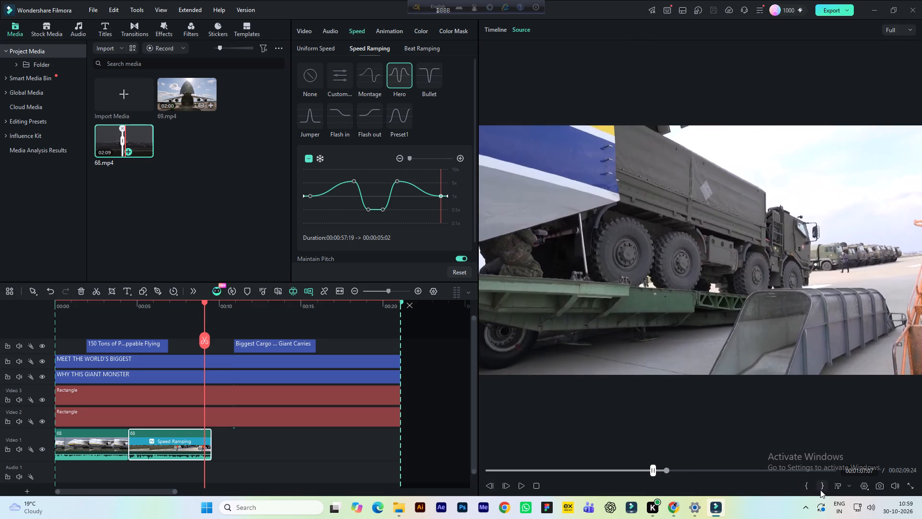
Add the marked segment to Video 1 directly after the speed-ramped clip, keeping the 1080x1920 25fps project settings, and preview it.
drag(655, 311, 444, 379)
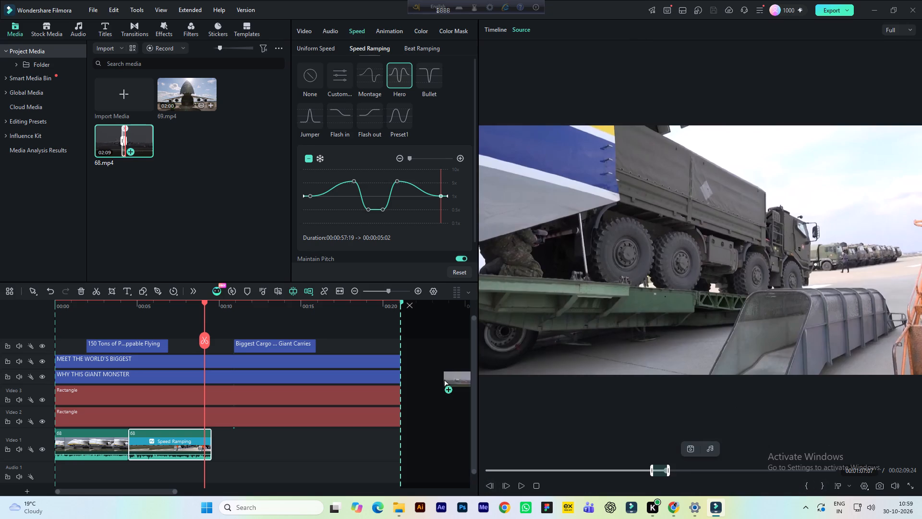
drag(444, 379, 295, 441)
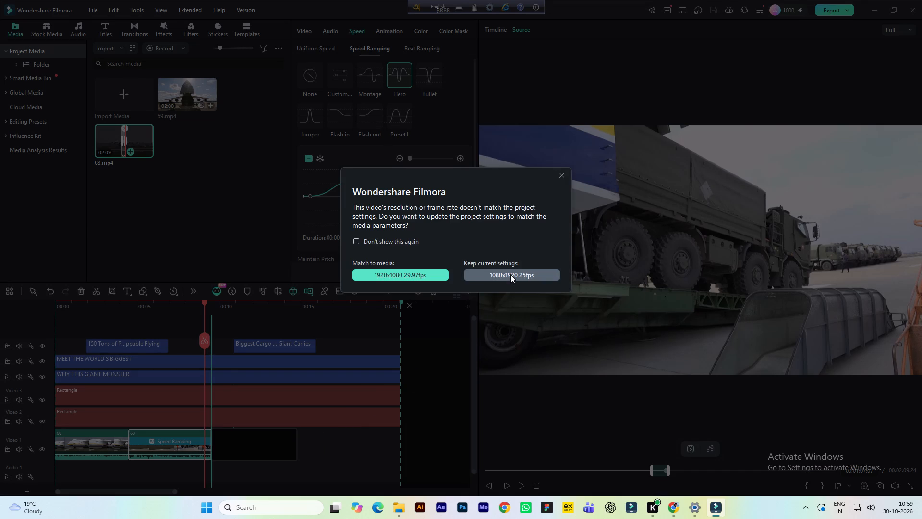
click(510, 274)
key(space)
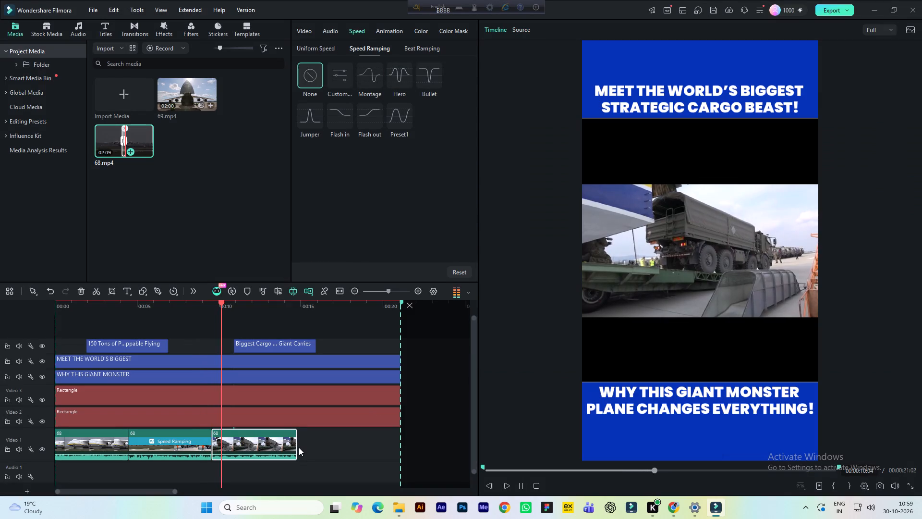
key(space)
Scale the new third clip on Video 1 to 199% and play it back in the layout.
click(307, 34)
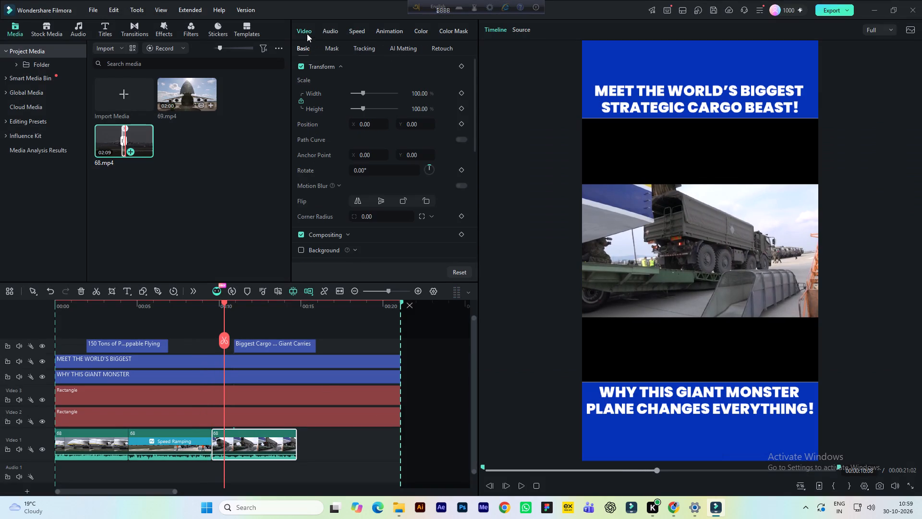
click(423, 93)
text(199)
key(Return)
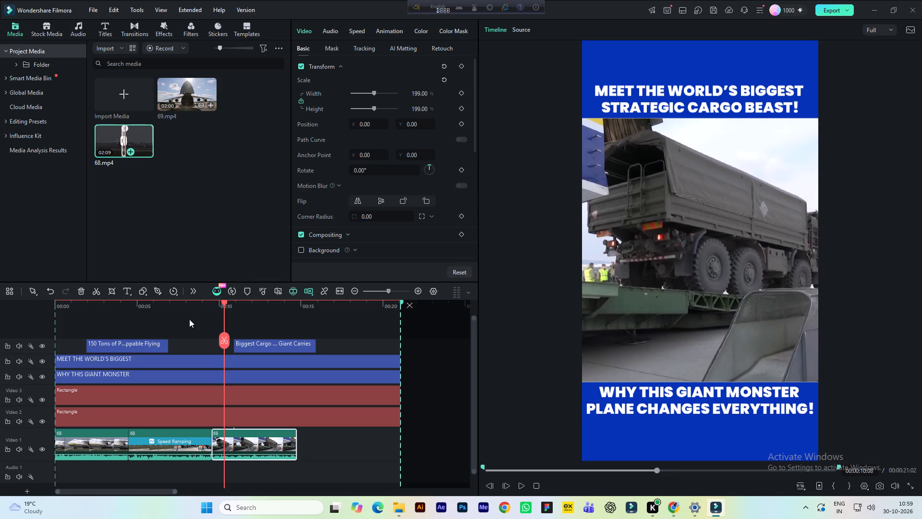
click(201, 310)
key(space)
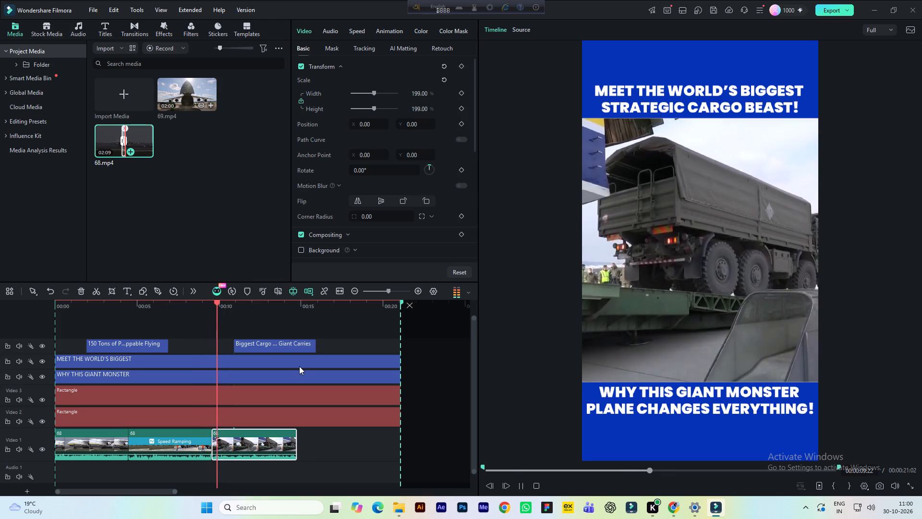
key(space)
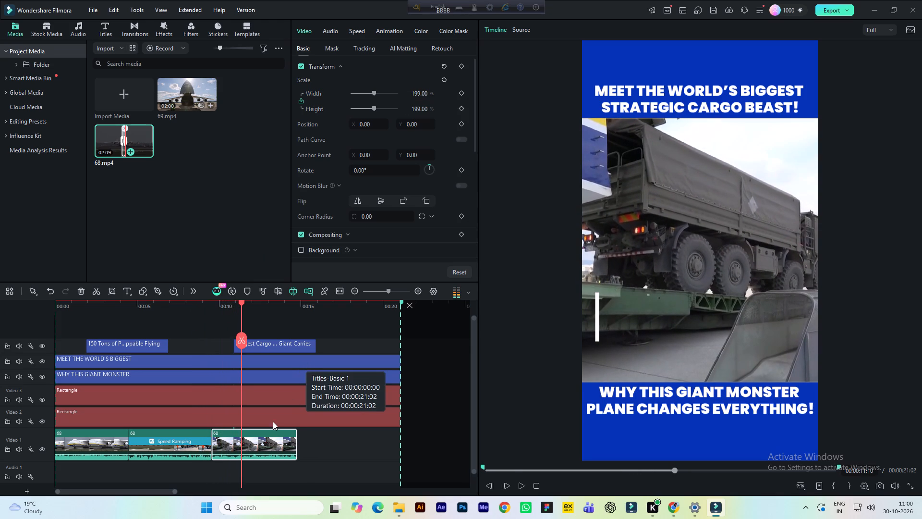
Set the third clip's uniform speed to 1.67, save the project and play the clip back.
click(361, 31)
click(429, 71)
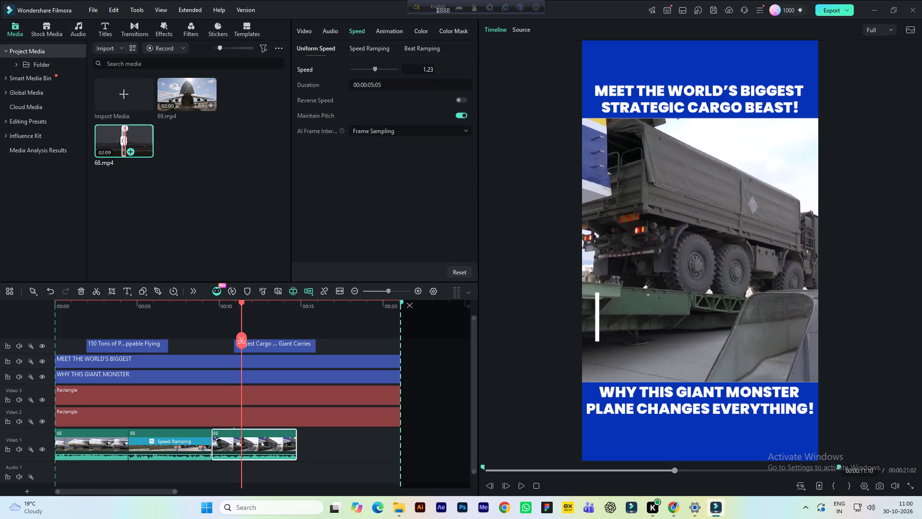
click(428, 72)
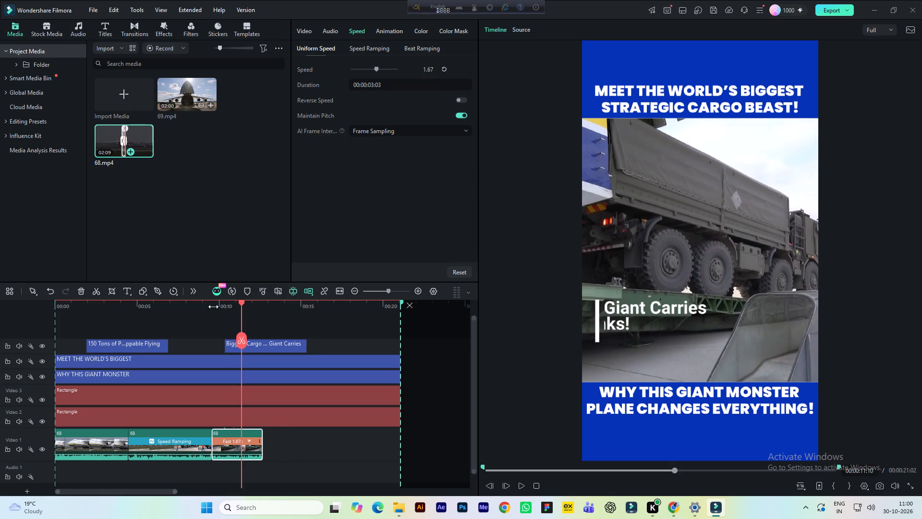
key(ctrl+s)
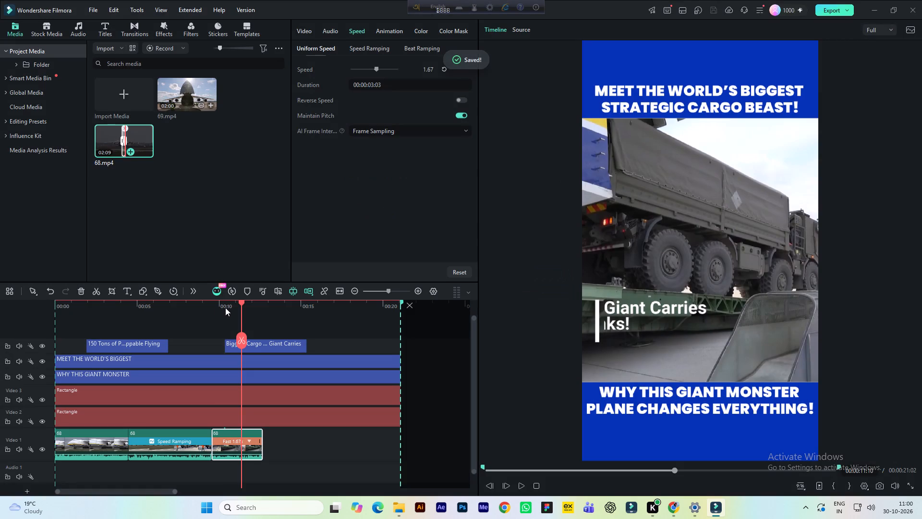
drag(227, 308, 233, 306)
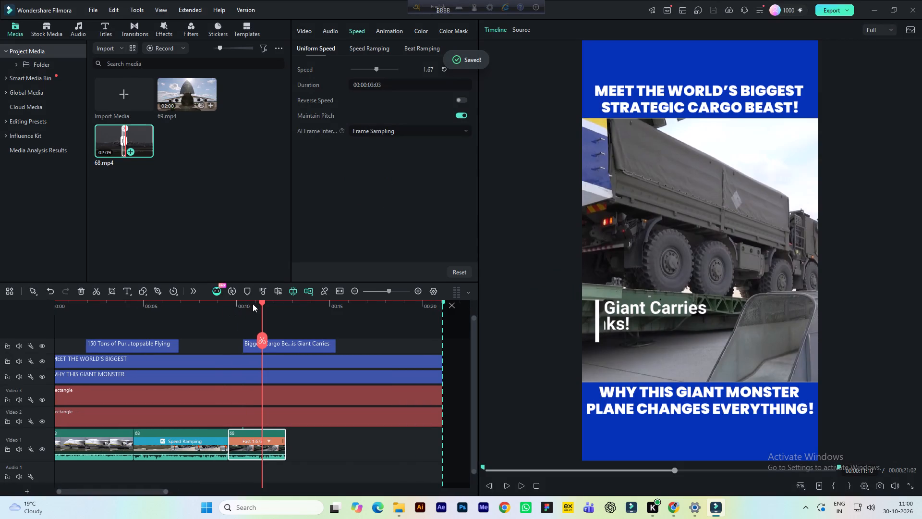
click(243, 307)
click(265, 307)
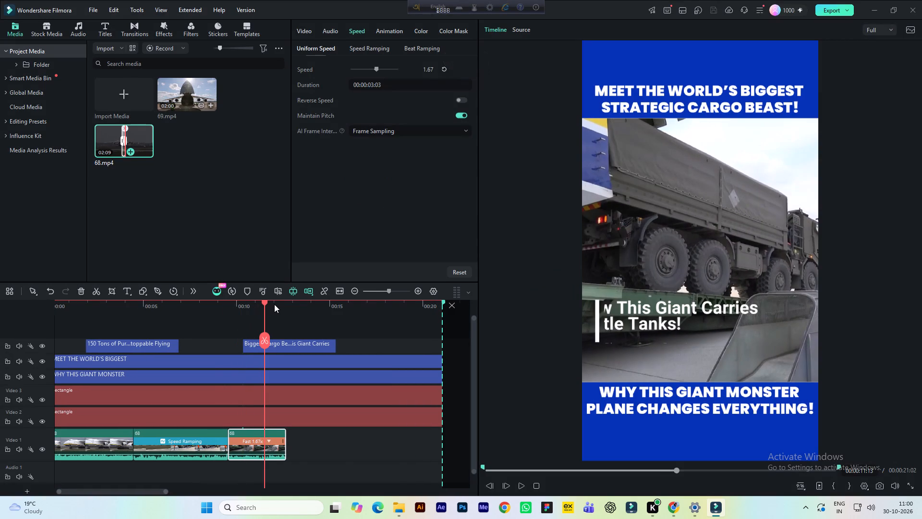
click(249, 307)
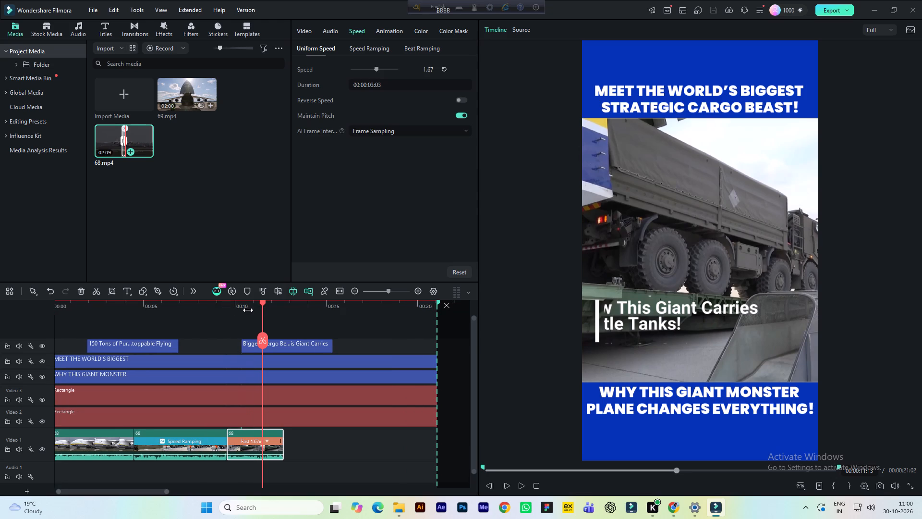
key(ctrl+s)
click(227, 309)
key(space)
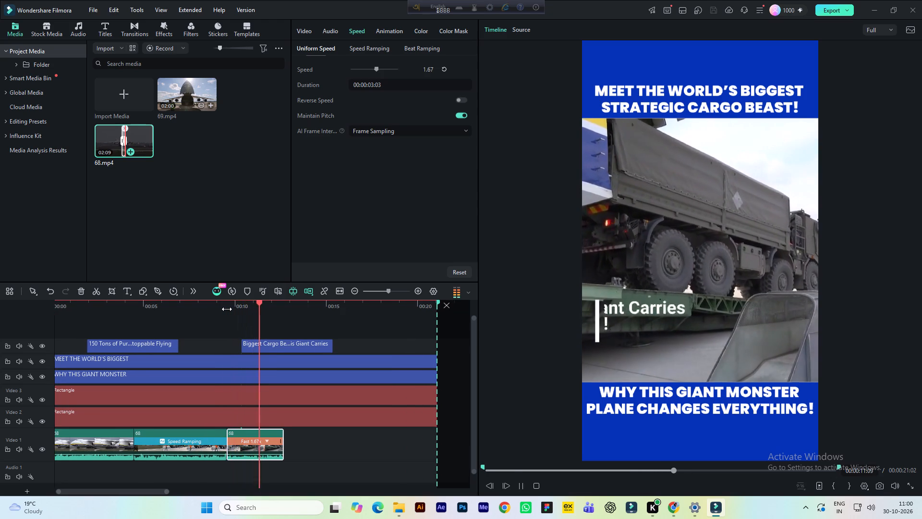
key(space)
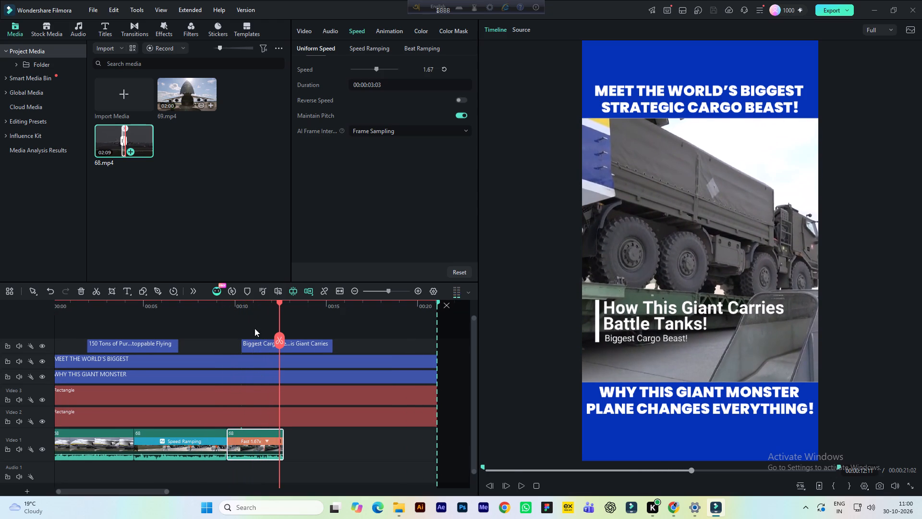
Set the third clip's brightness to 24 and contrast to -2 in its light adjustments.
click(257, 309)
click(420, 27)
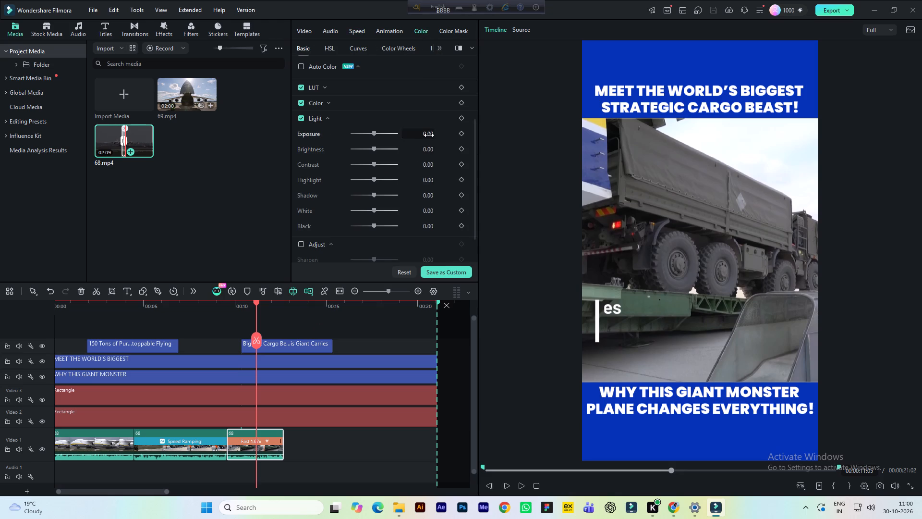
click(429, 146)
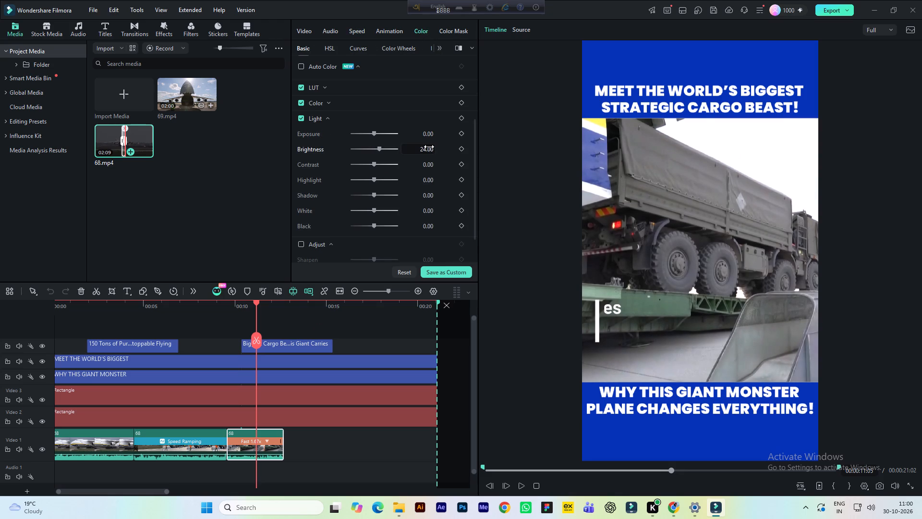
click(427, 162)
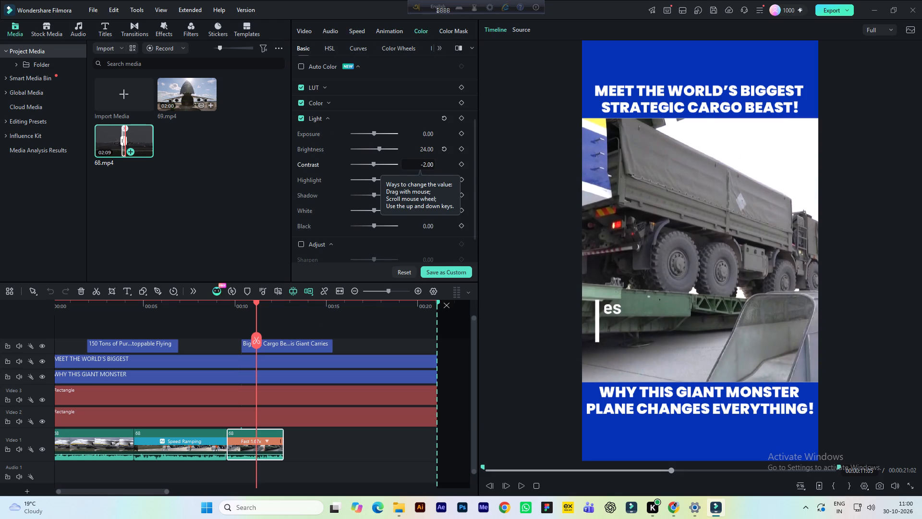
Set the third clip's highlight to 22 in its light adjustments.
scroll(425, 151, up, 1)
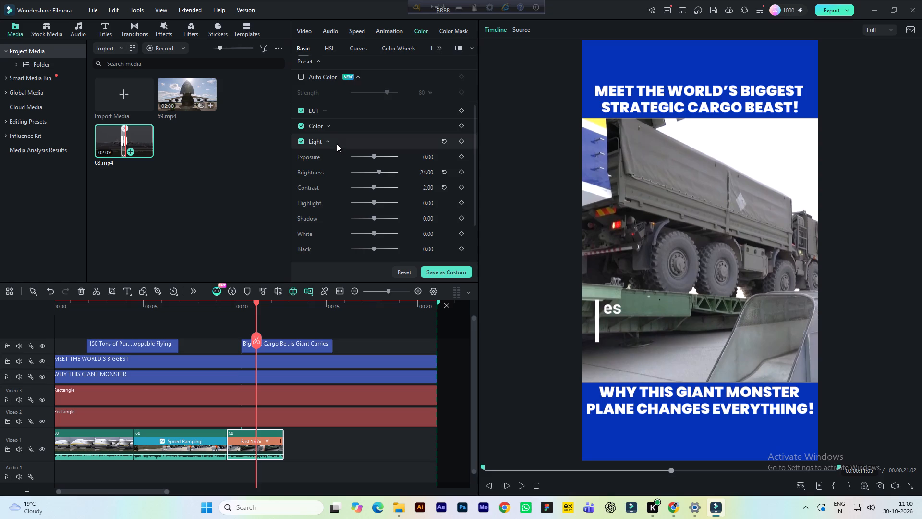
click(337, 144)
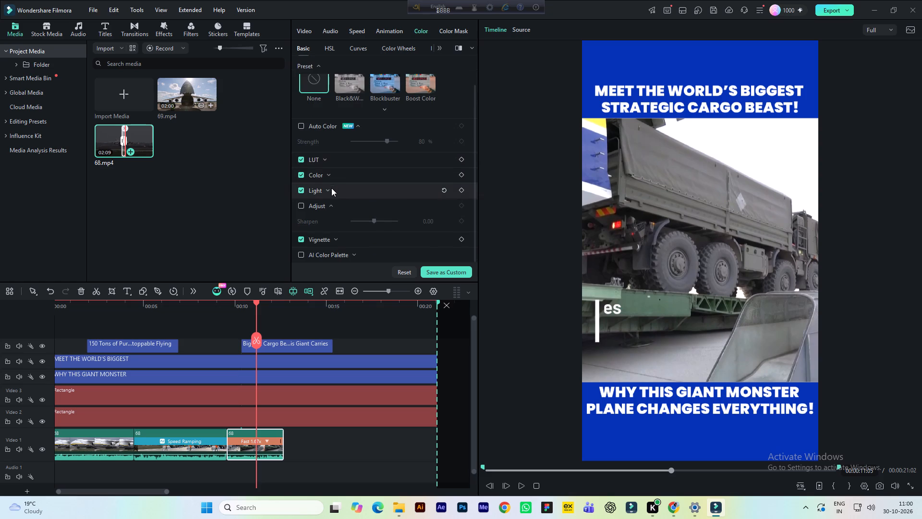
click(330, 188)
scroll(352, 188, down, 1)
click(330, 152)
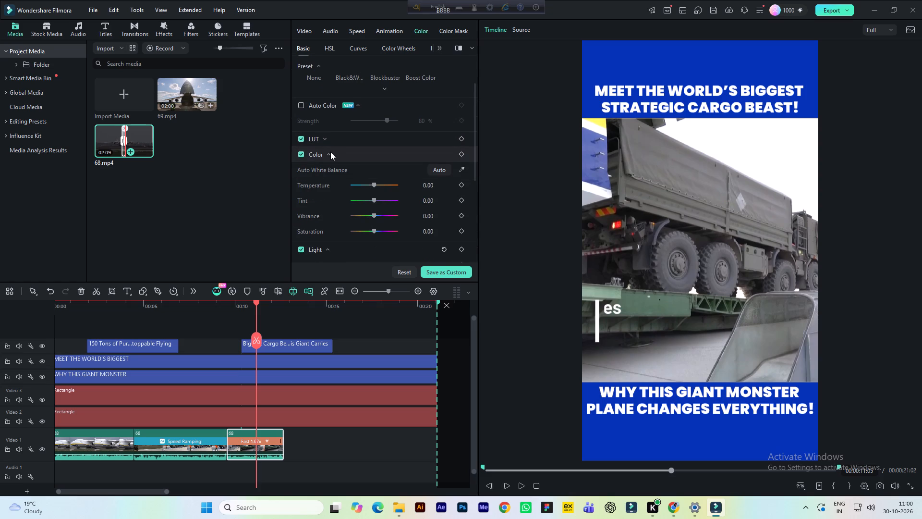
click(333, 140)
scroll(370, 173, down, 3)
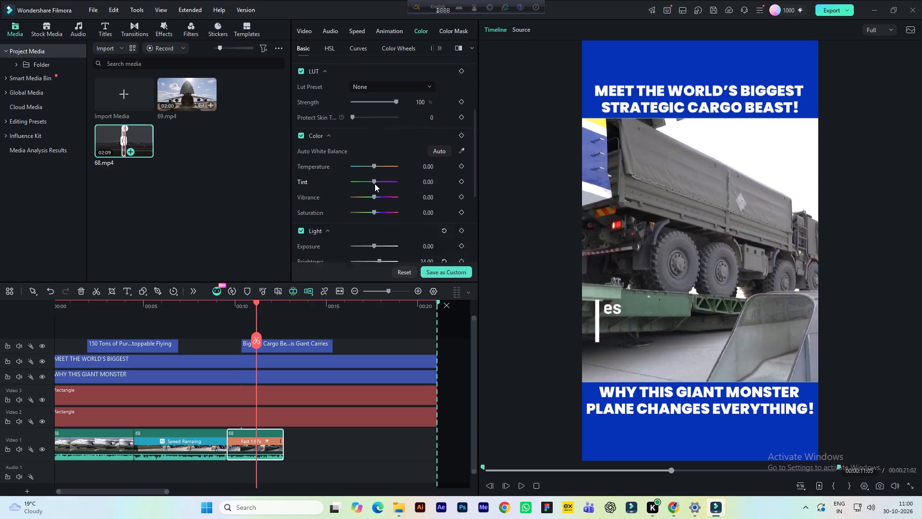
scroll(373, 184, down, 1)
scroll(400, 211, down, 2)
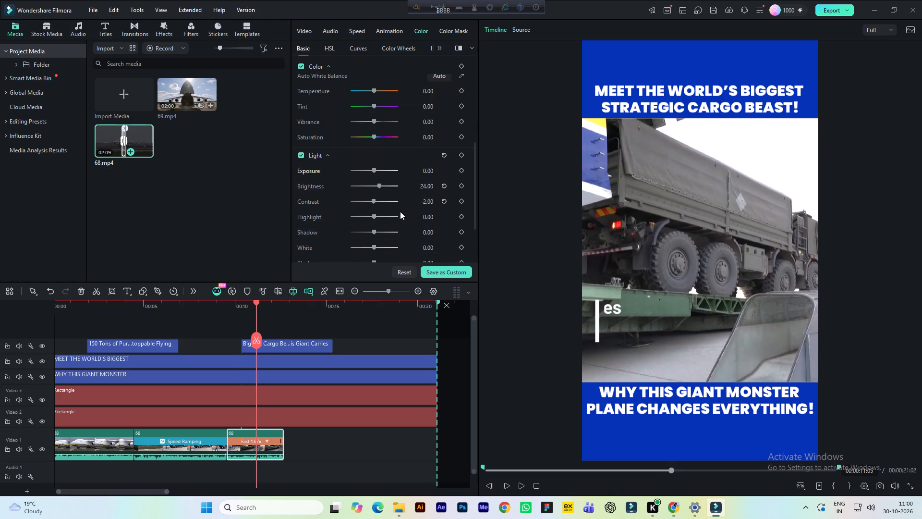
click(425, 216)
Set the third clip's saturation to 100 and vibrance to 73, play it back and save the project.
click(425, 137)
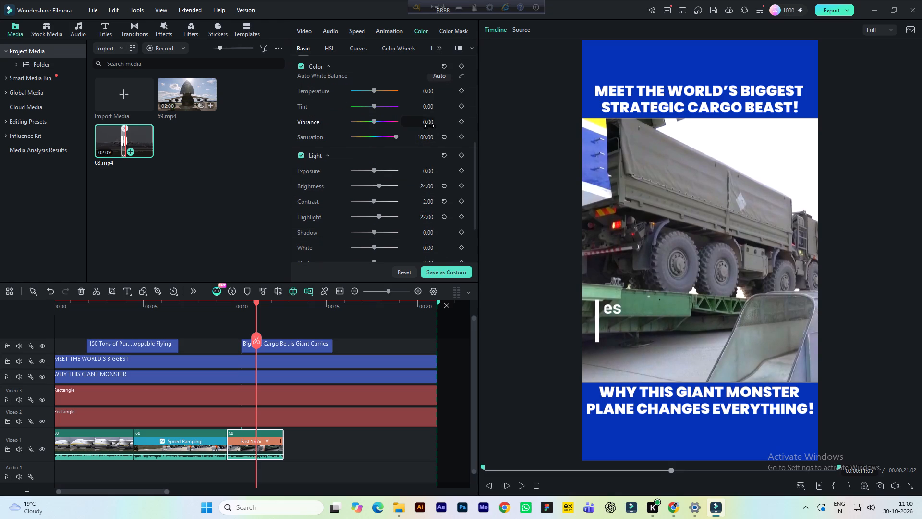
click(430, 123)
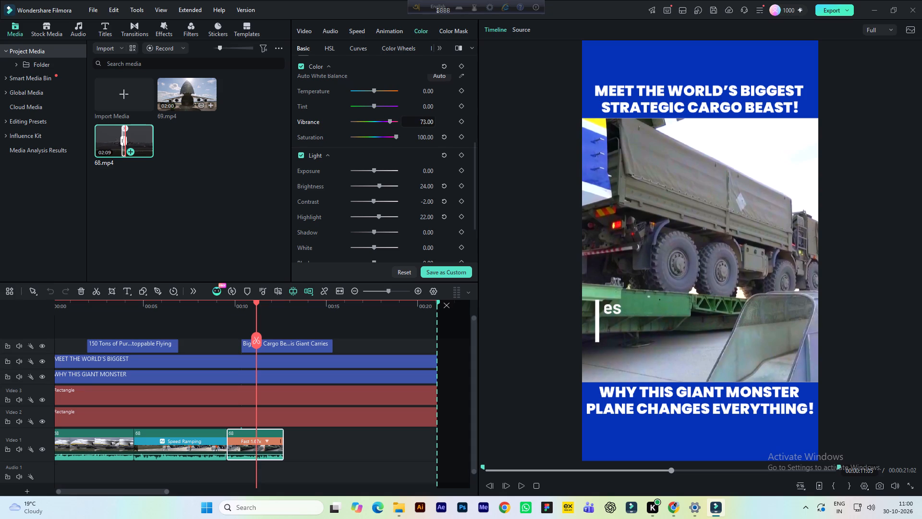
scroll(427, 221, down, 2)
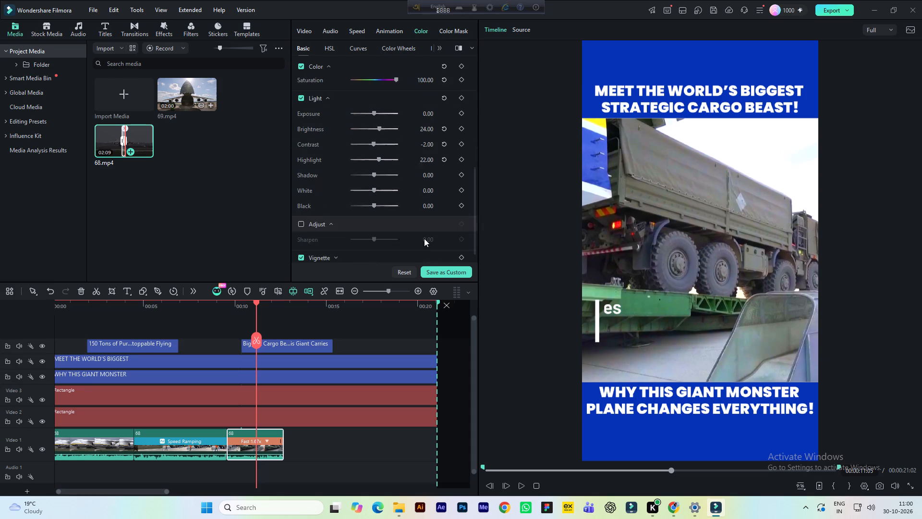
scroll(422, 254, down, 1)
key(space)
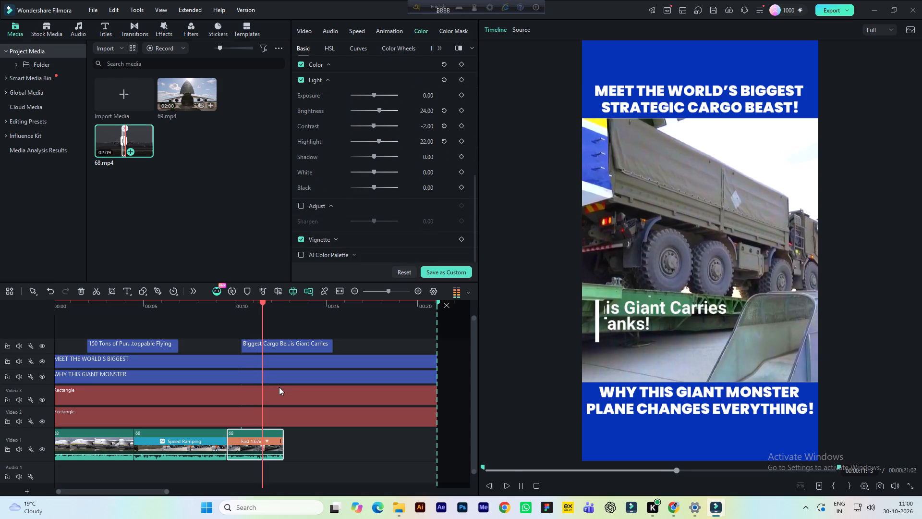
key(space)
key(ctrl+s)
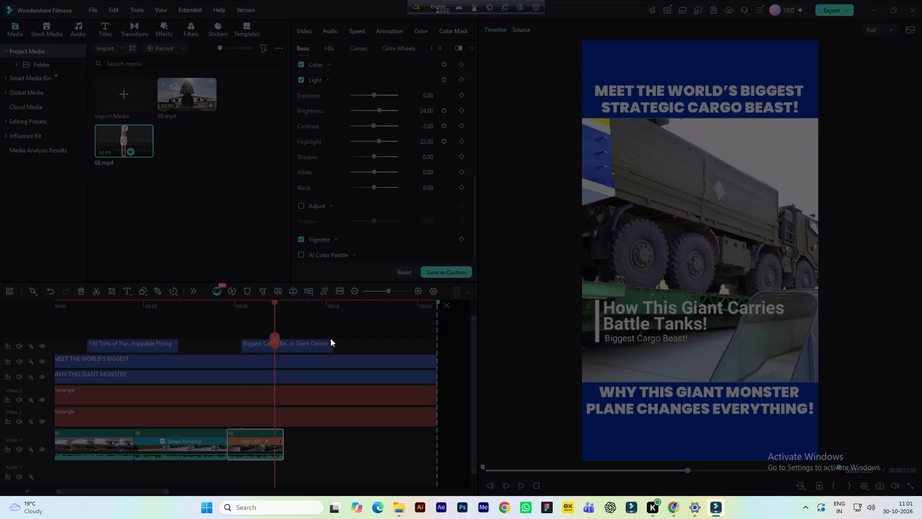
Skim the rest of source clip 68.mp4, from the already marked segment to near its end, for further usable footage.
click(518, 29)
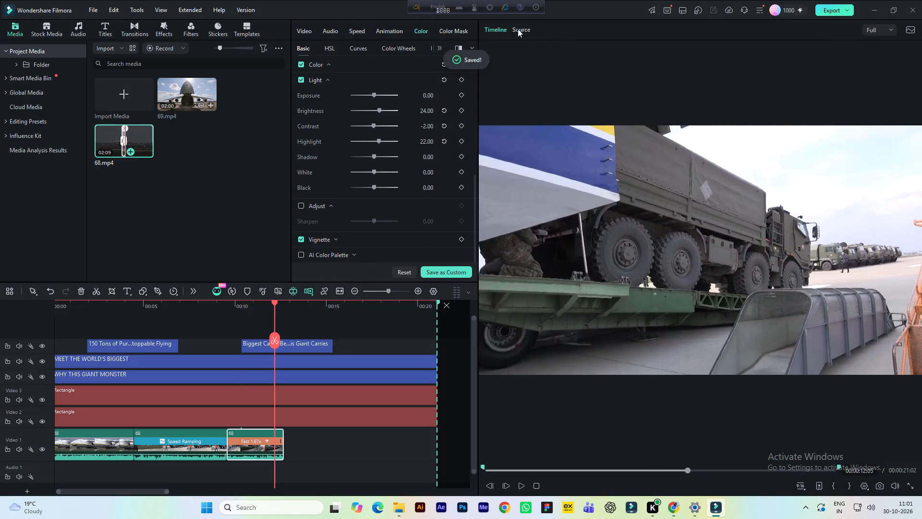
key(space)
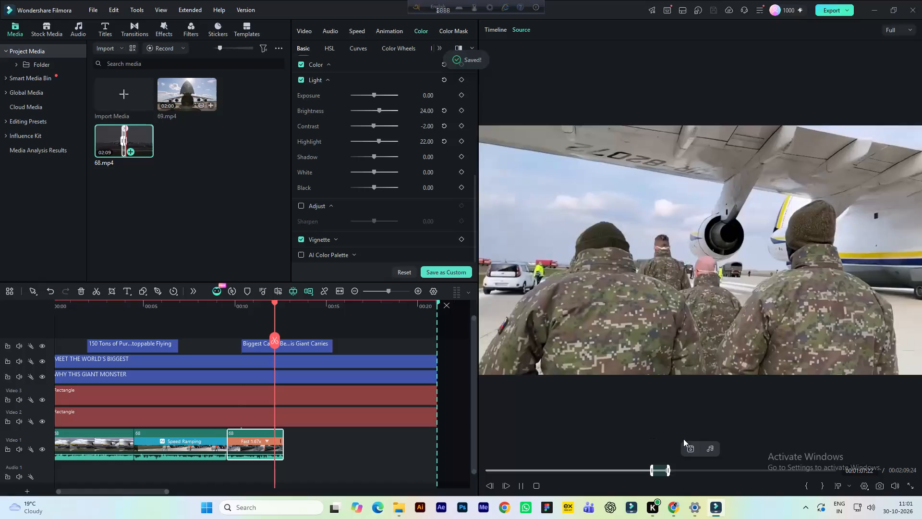
click(677, 469)
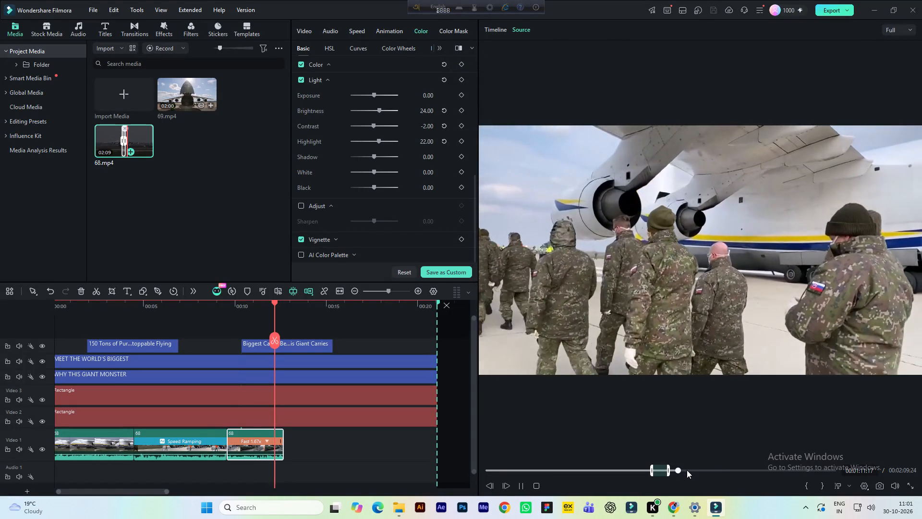
click(687, 470)
key(space)
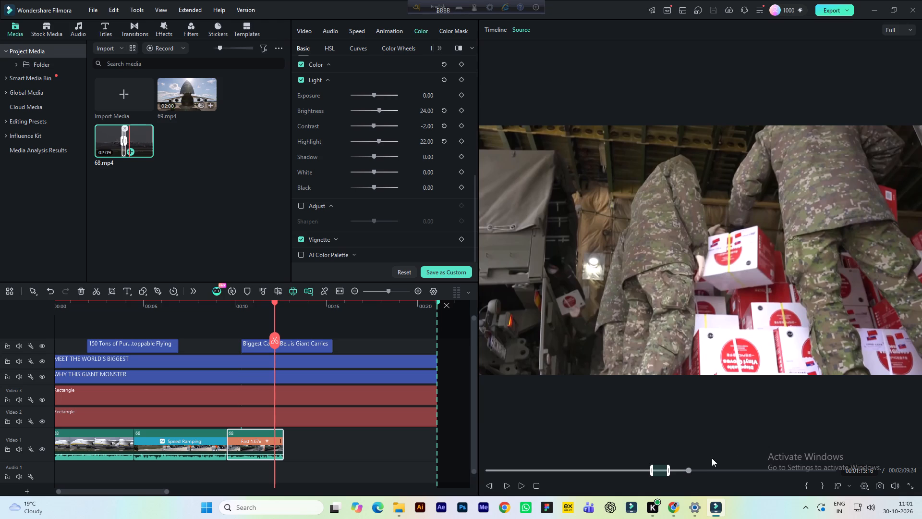
key(space)
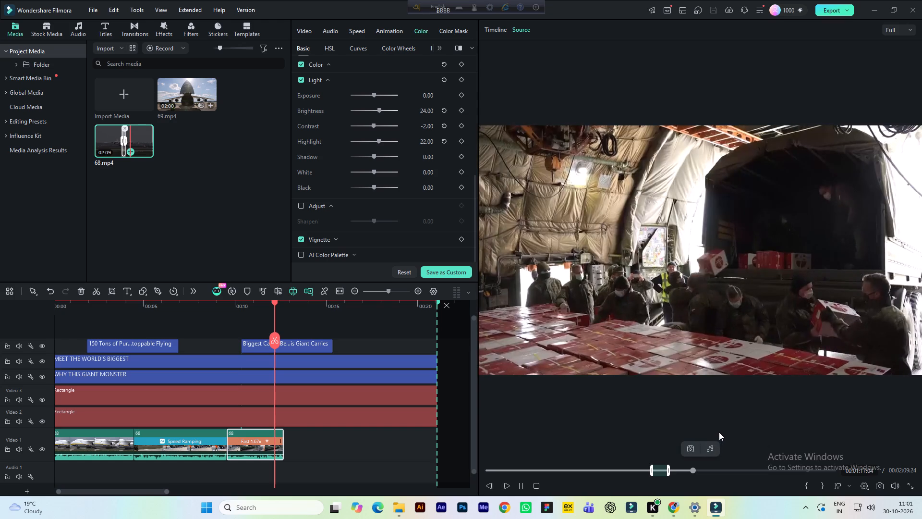
key(space)
click(702, 469)
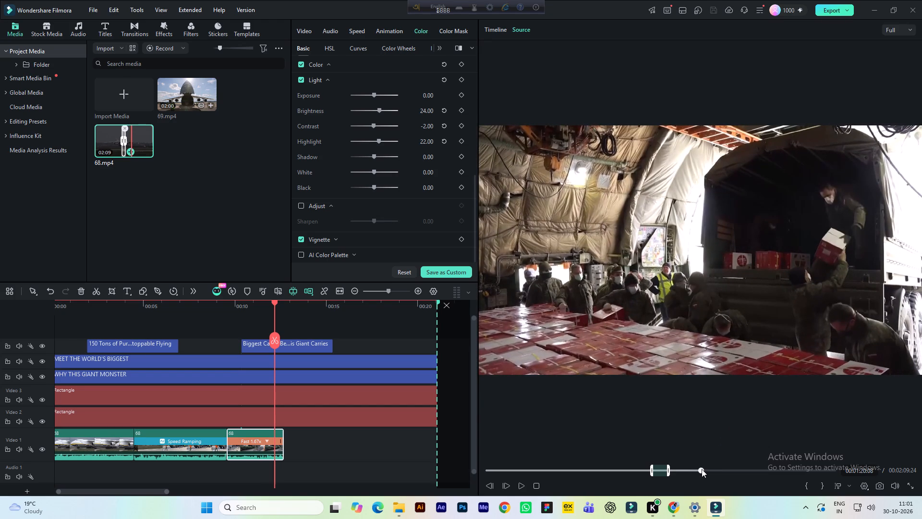
key(space)
click(705, 469)
click(709, 468)
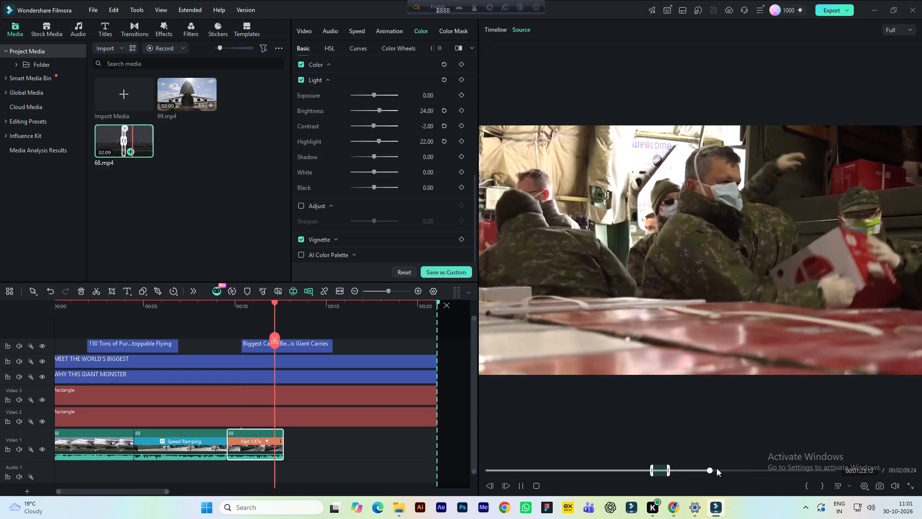
click(716, 469)
click(723, 468)
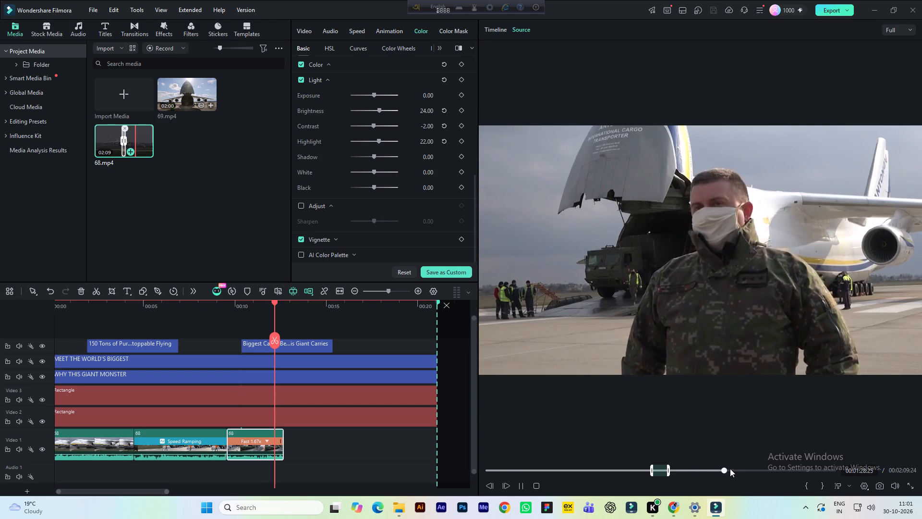
click(730, 470)
click(739, 470)
click(746, 470)
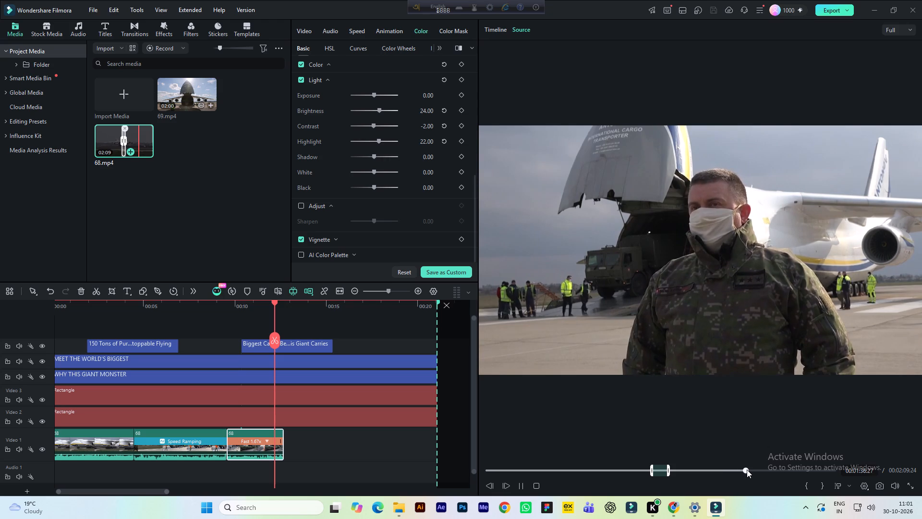
click(751, 470)
click(756, 470)
click(760, 470)
click(766, 470)
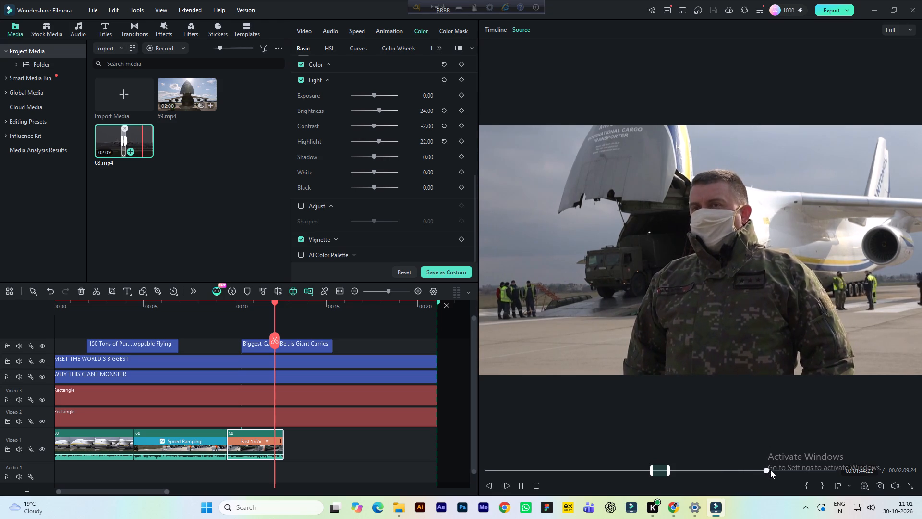
click(770, 470)
click(780, 471)
click(789, 471)
click(798, 470)
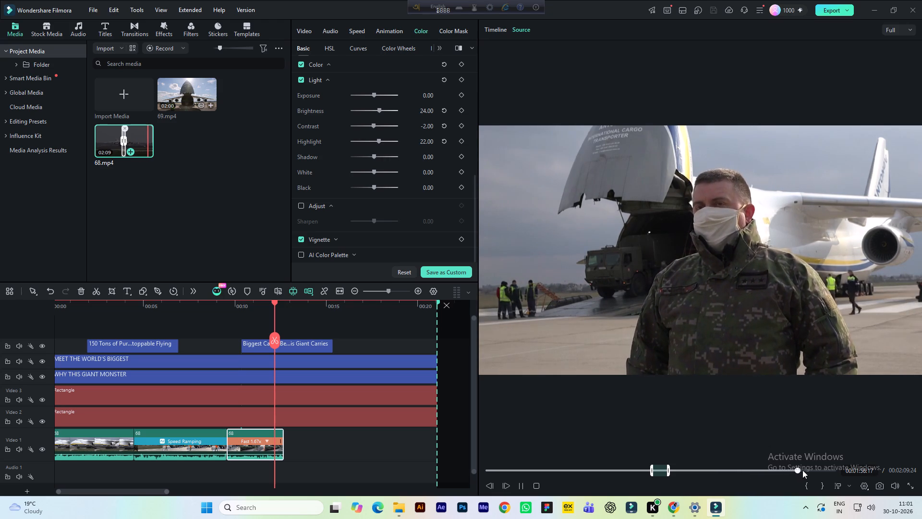
click(806, 469)
click(815, 469)
key(space)
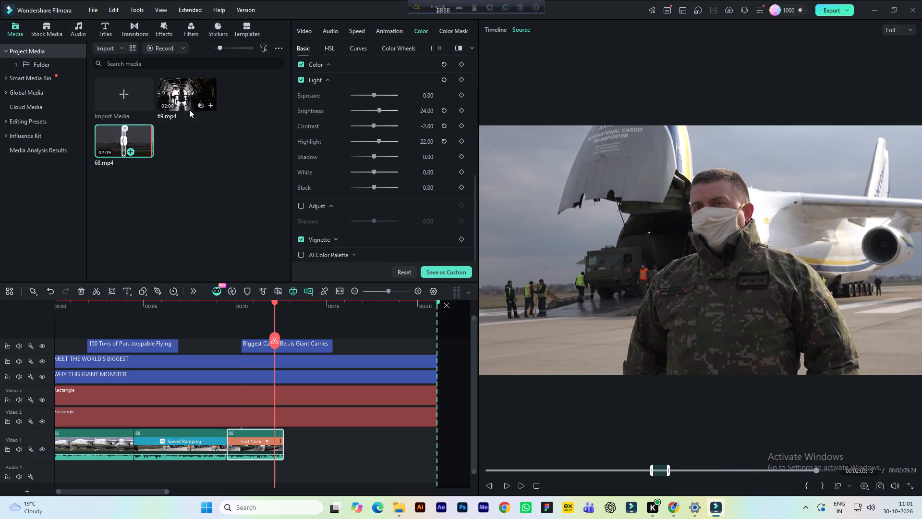
Preview the opening of 69.mp4 and play the timeline from its beginning through to the third clip.
click(178, 85)
key(space)
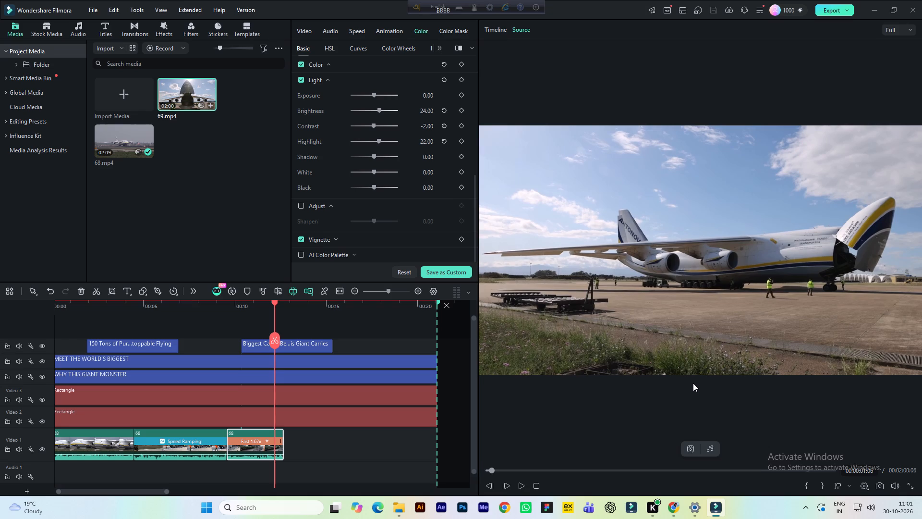
click(190, 305)
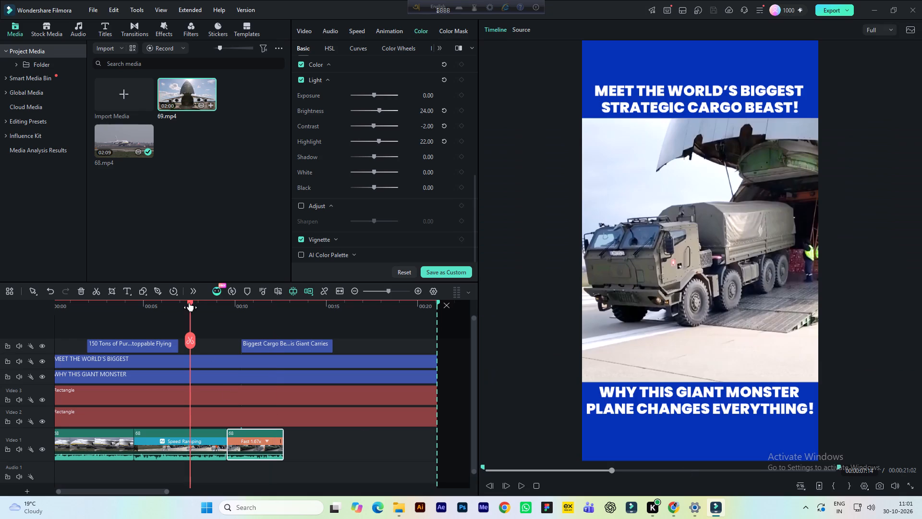
drag(189, 303, 38, 365)
key(space)
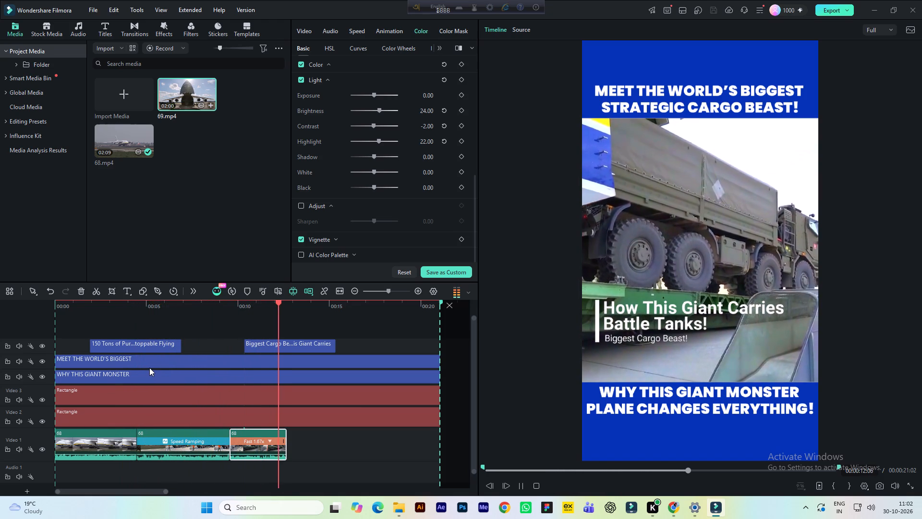
key(space)
Skim source clip 69.mp4 from its opening to about 30 seconds in for usable footage of the cargo plane.
click(174, 98)
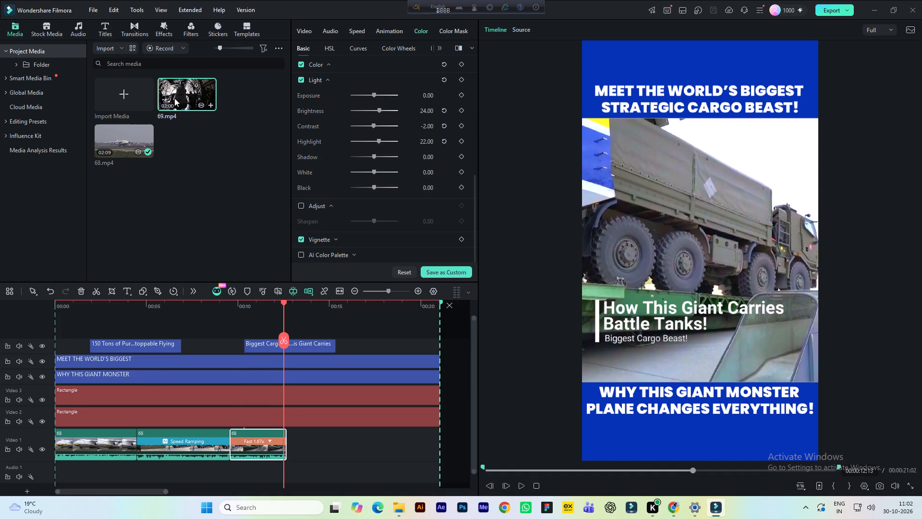
key(space)
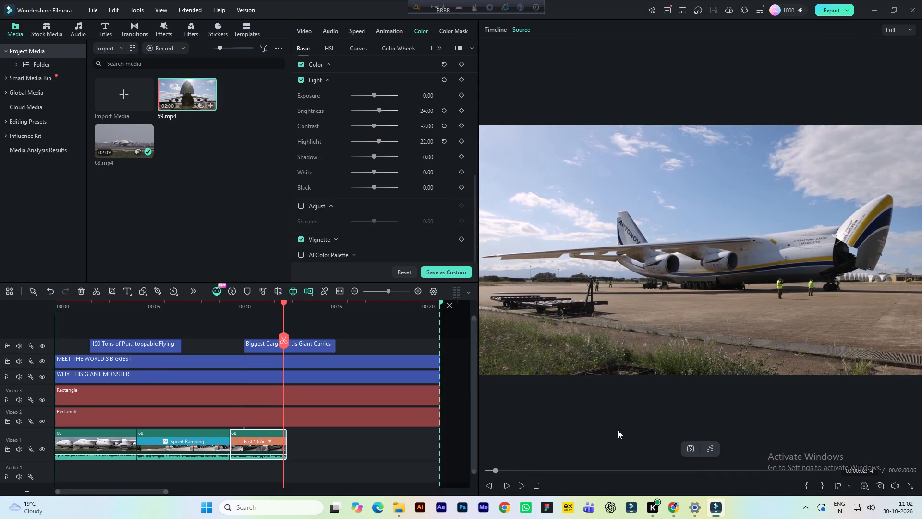
click(494, 470)
key(space)
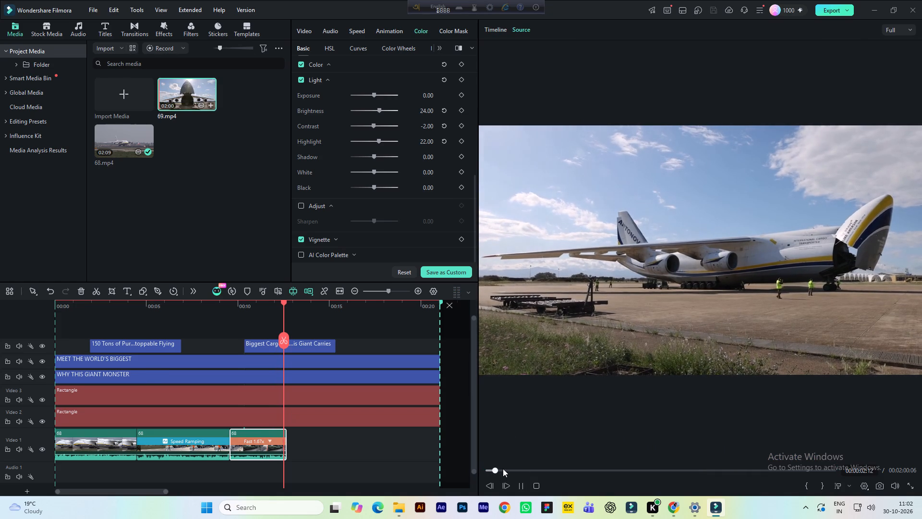
click(506, 471)
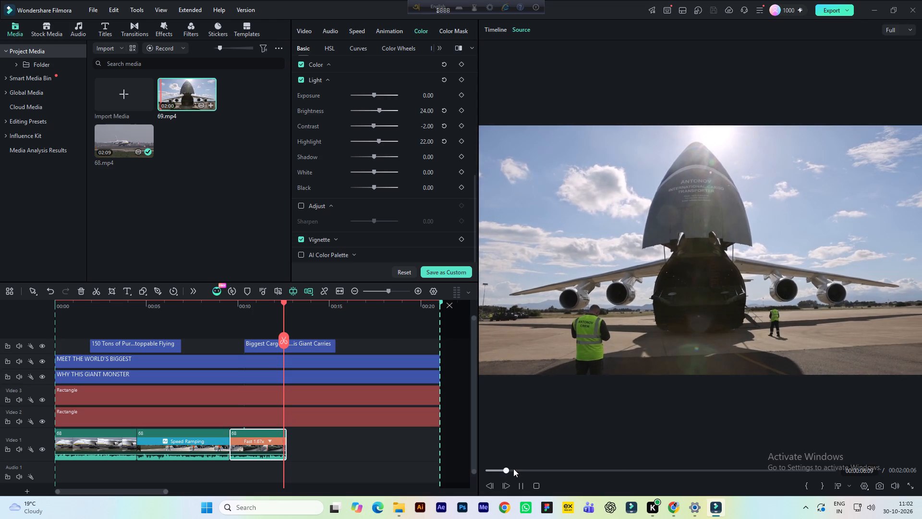
click(514, 469)
click(519, 468)
click(523, 468)
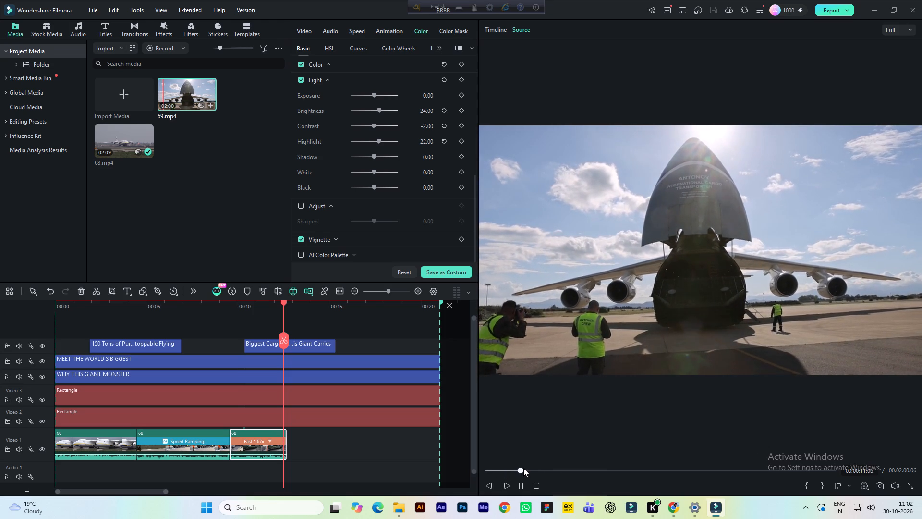
click(528, 469)
click(533, 469)
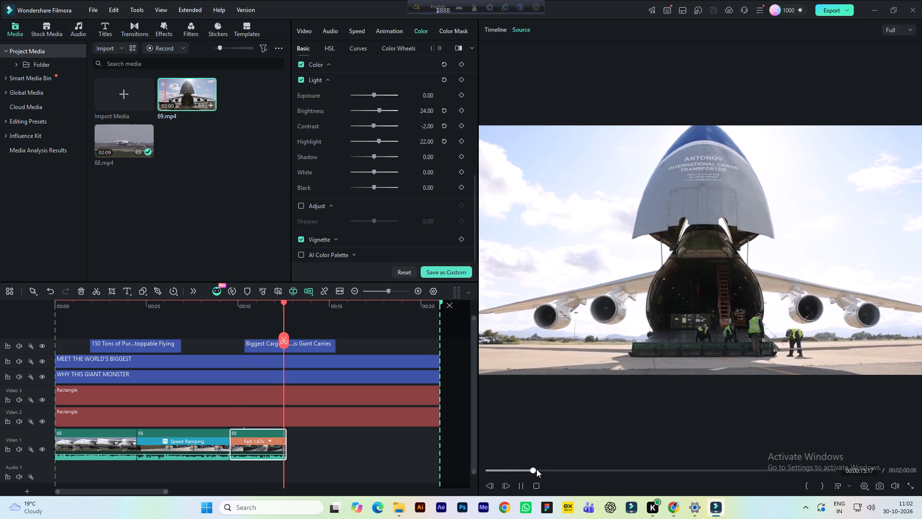
click(539, 469)
click(546, 469)
click(555, 469)
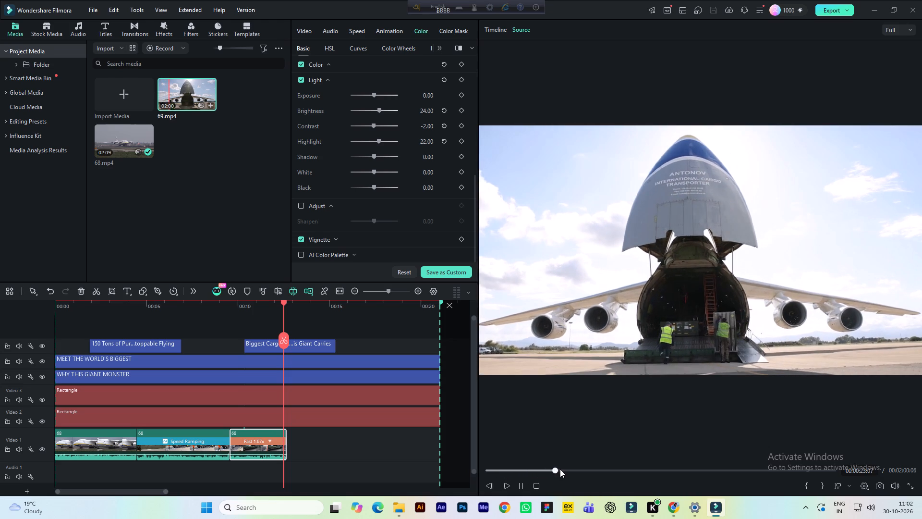
click(561, 469)
click(563, 470)
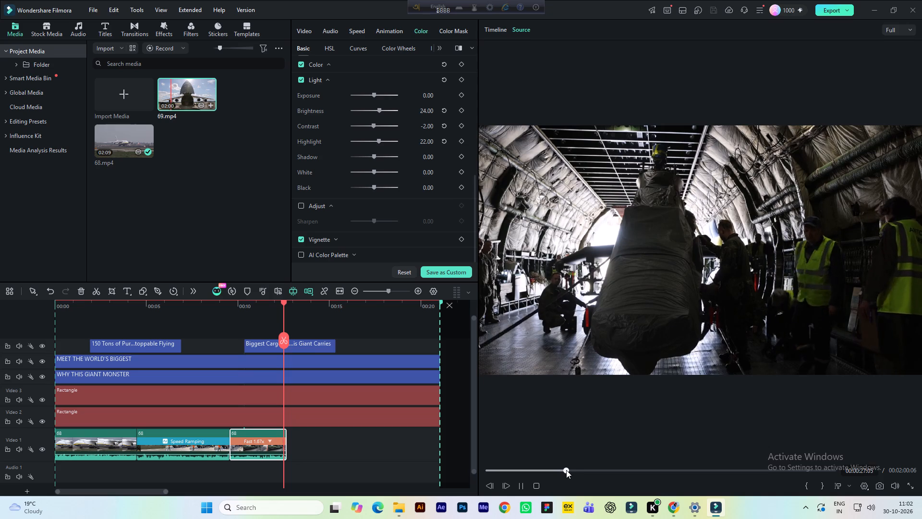
click(576, 470)
Mark a segment of 69.mp4 showing the parked plane side-on, from the clip's start to 00:00:02:09.
drag(515, 470, 491, 472)
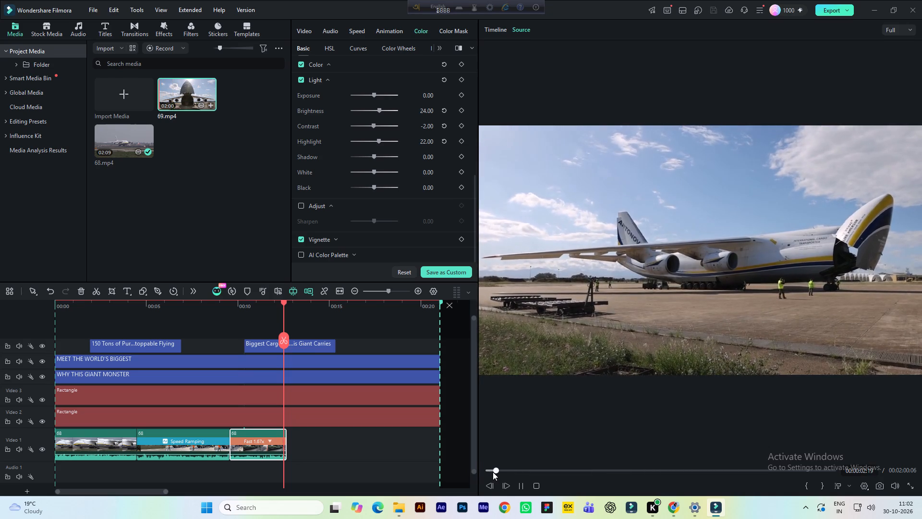
key(space)
drag(495, 471, 484, 471)
key(space)
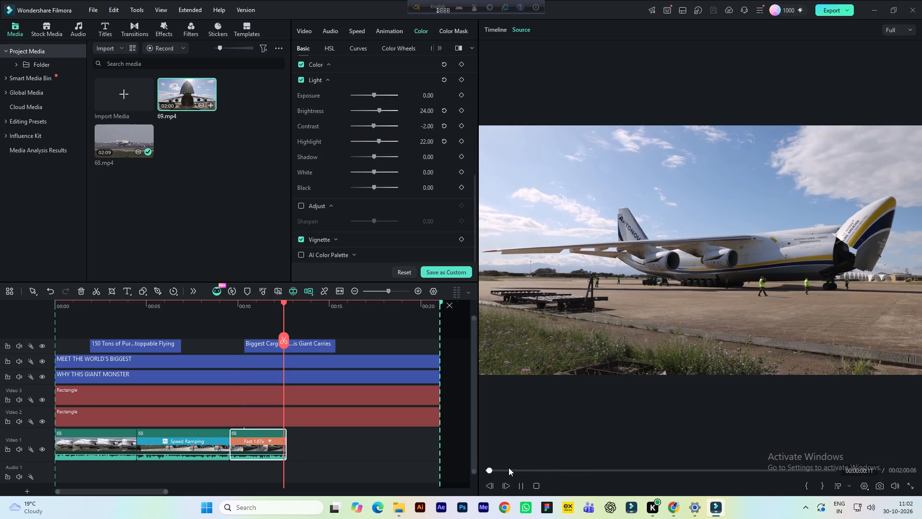
key(space)
drag(491, 467, 474, 469)
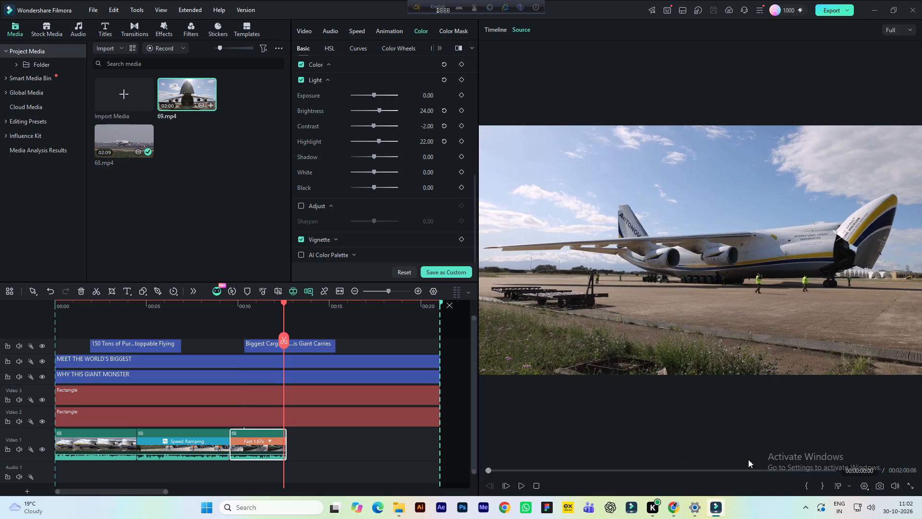
click(808, 487)
key(space)
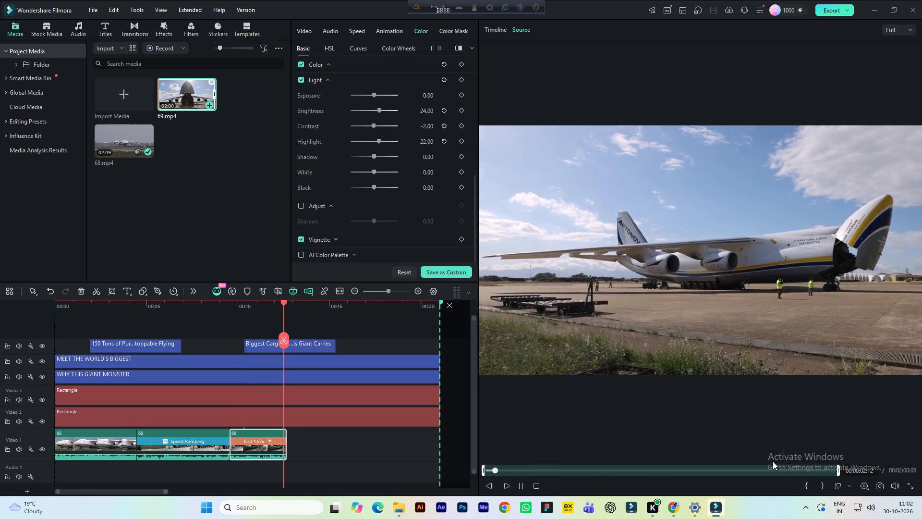
key(space)
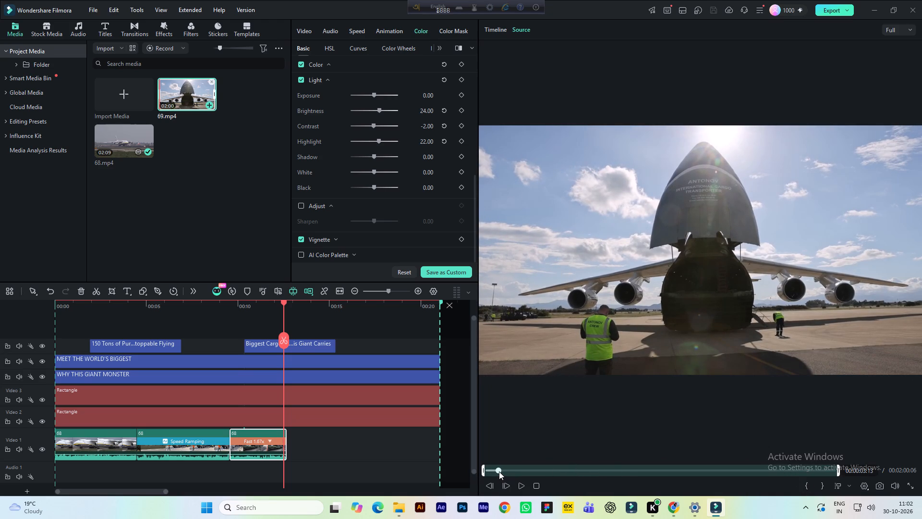
click(499, 471)
click(497, 470)
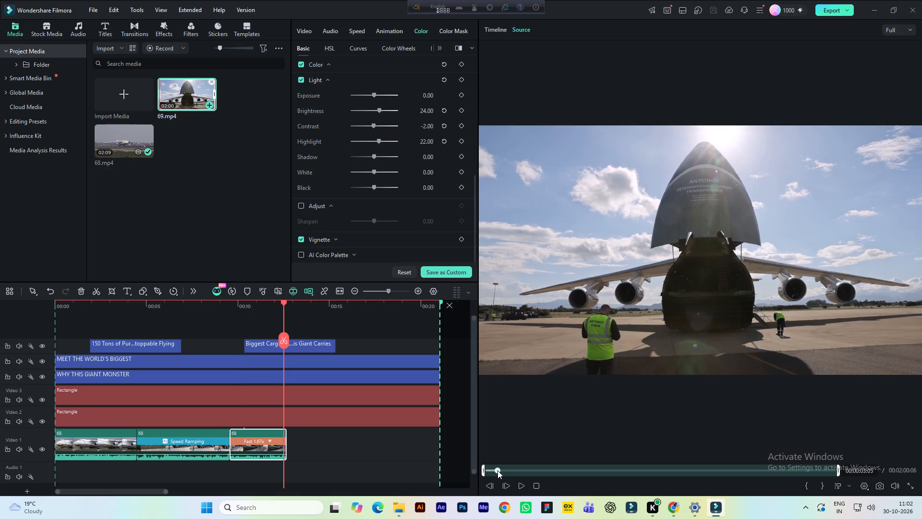
click(497, 470)
click(495, 472)
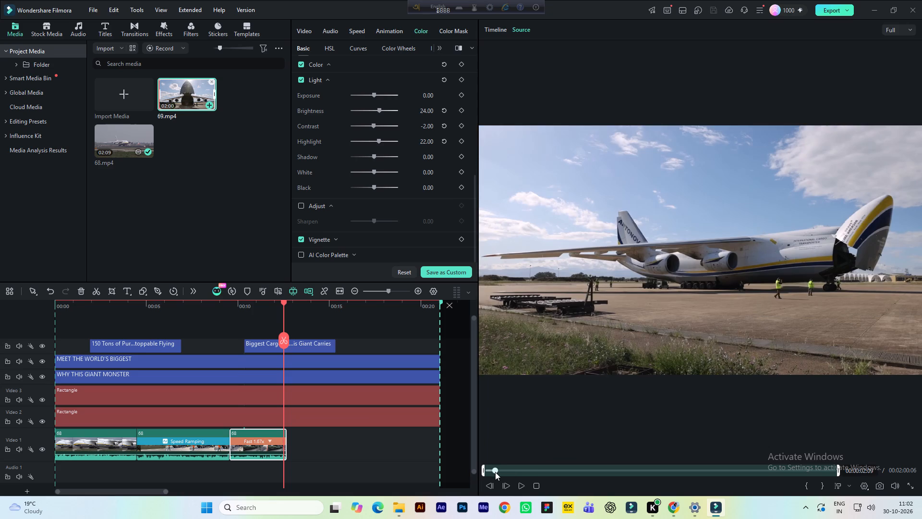
click(823, 484)
Place the marked 69.mp4 segment directly after the third clip on the Video 1 track and save the project.
drag(603, 294, 330, 439)
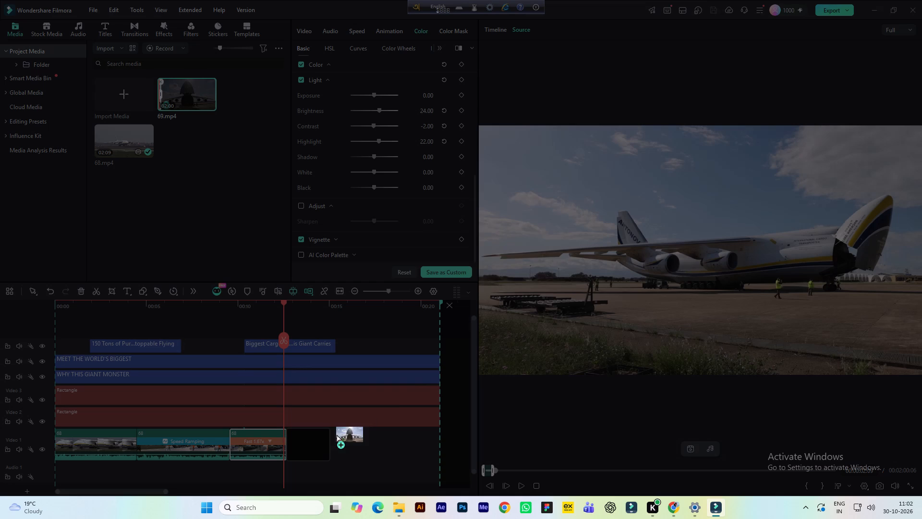
click(495, 276)
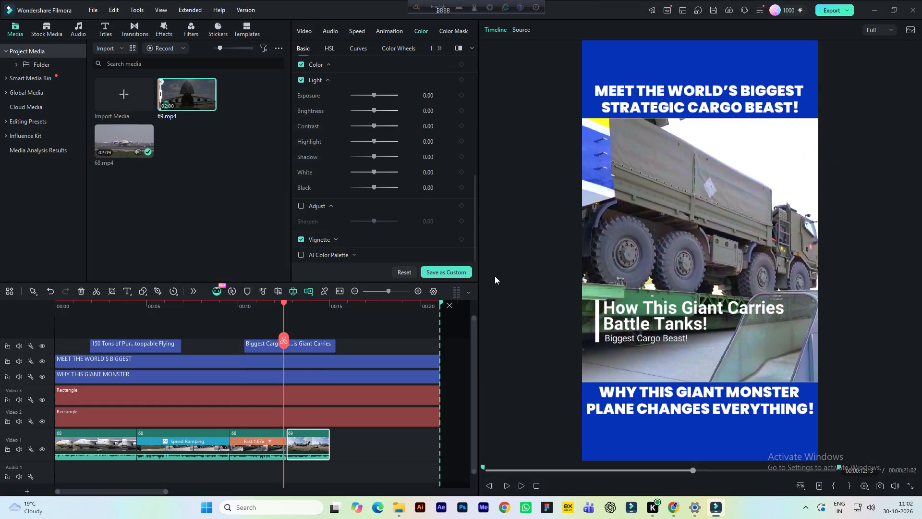
key(ctrl+s)
Scale the new fourth clip uniformly to 199% so it fills the frame between the titles, and play it back.
scroll(282, 427, down, 1)
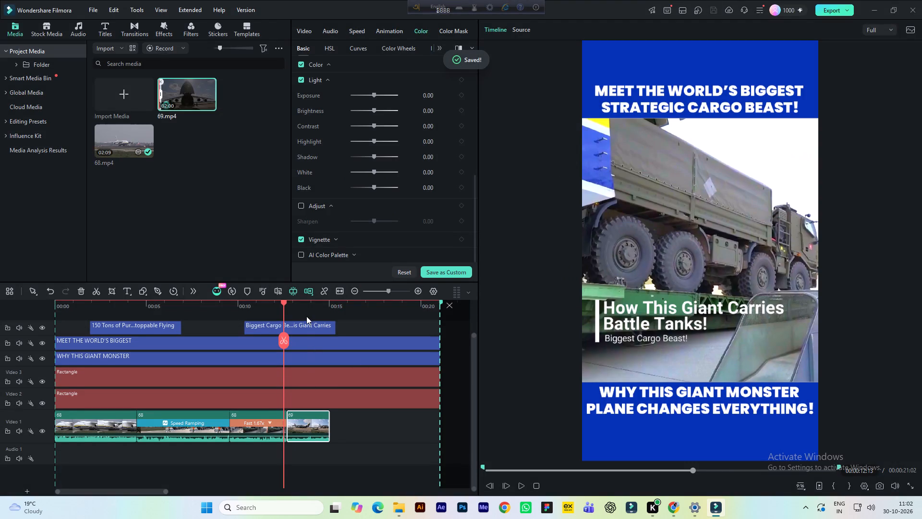
click(308, 309)
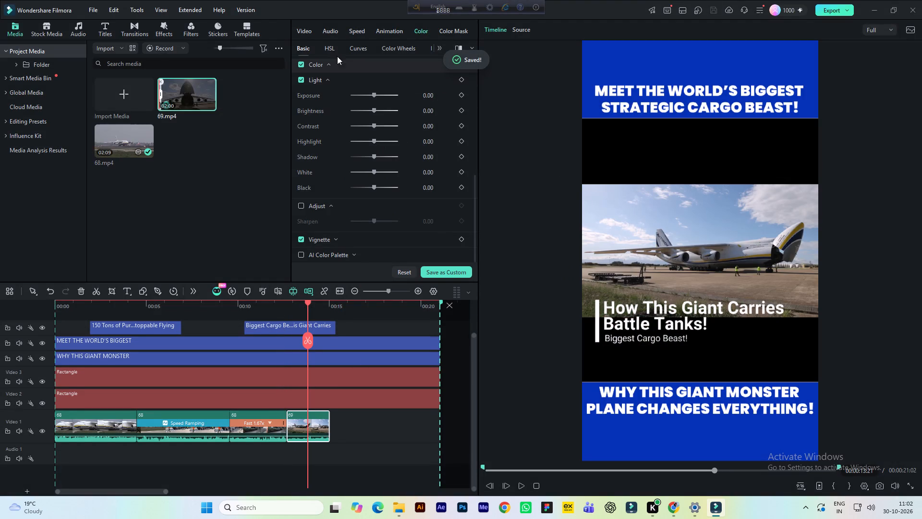
click(304, 32)
click(418, 96)
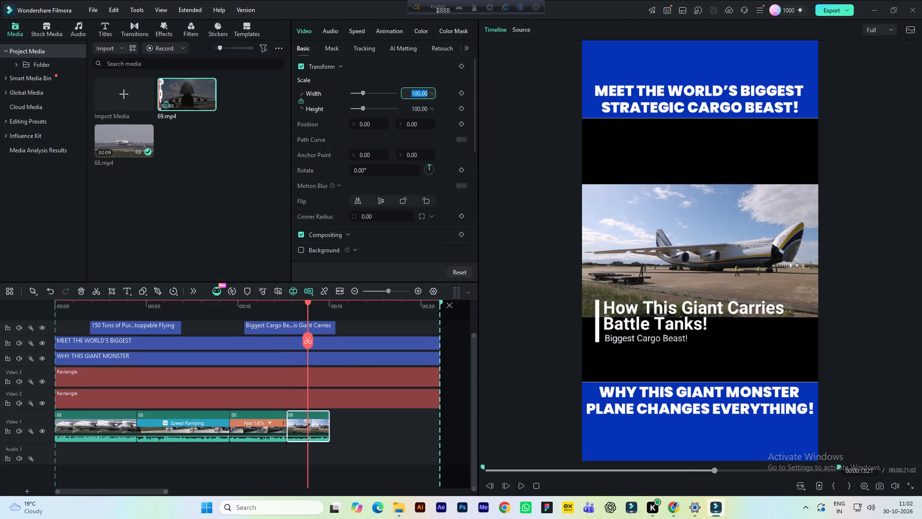
text(199)
key(Return)
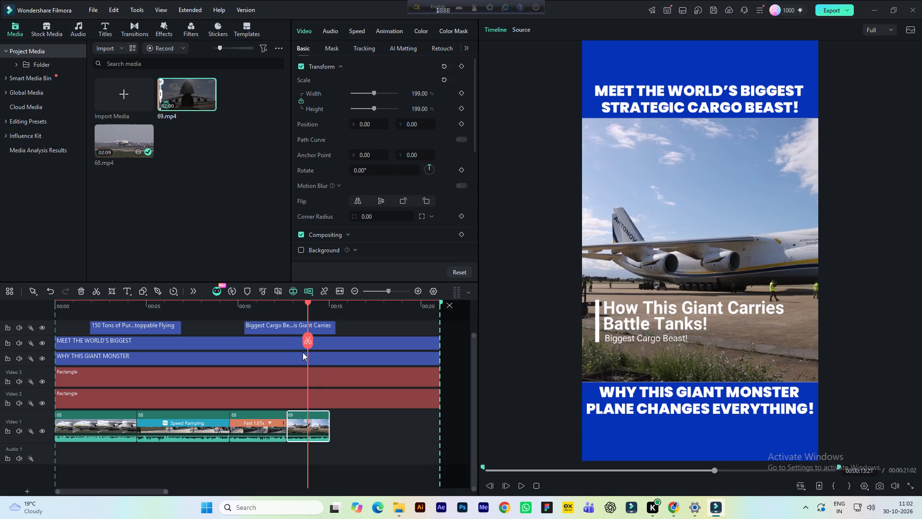
click(287, 309)
key(space)
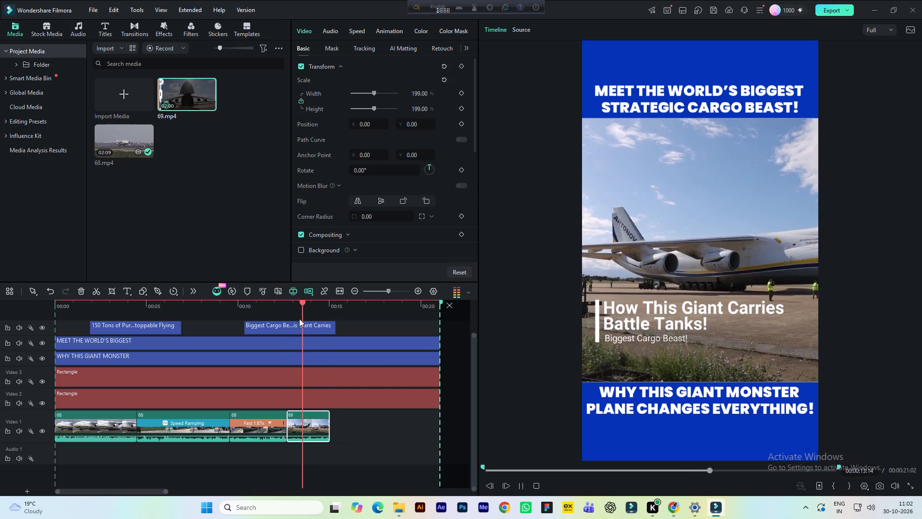
key(space)
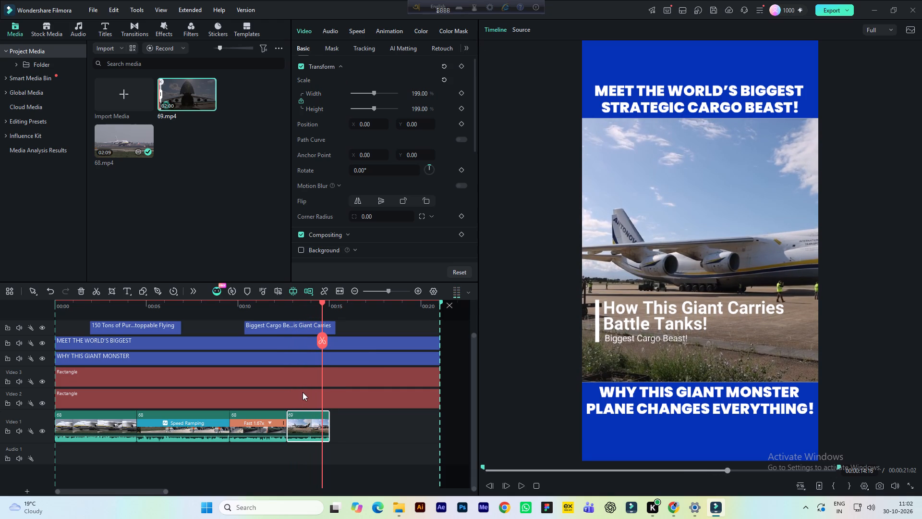
Shift the fourth clip's X position to -474 to frame the plane's nose, save the project and play it back.
scroll(378, 163, up, 6)
click(305, 425)
scroll(330, 134, down, 3)
scroll(330, 134, up, 11)
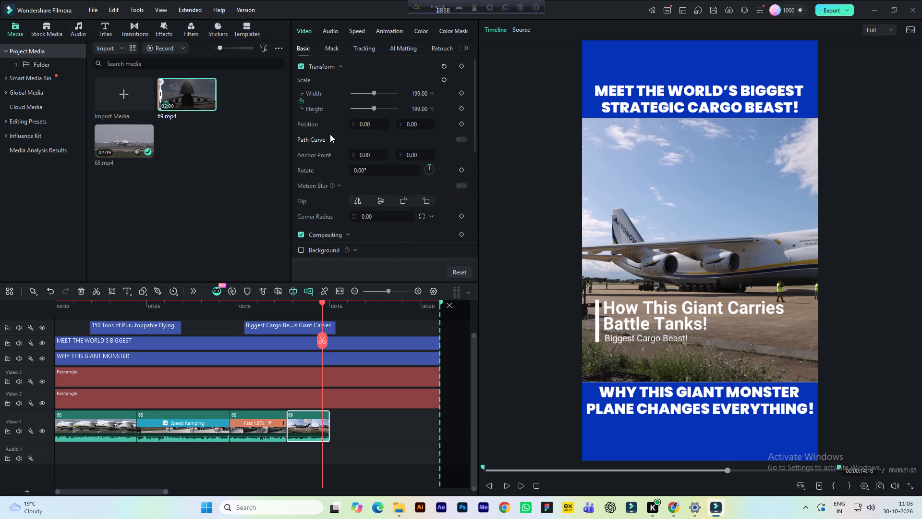
click(368, 125)
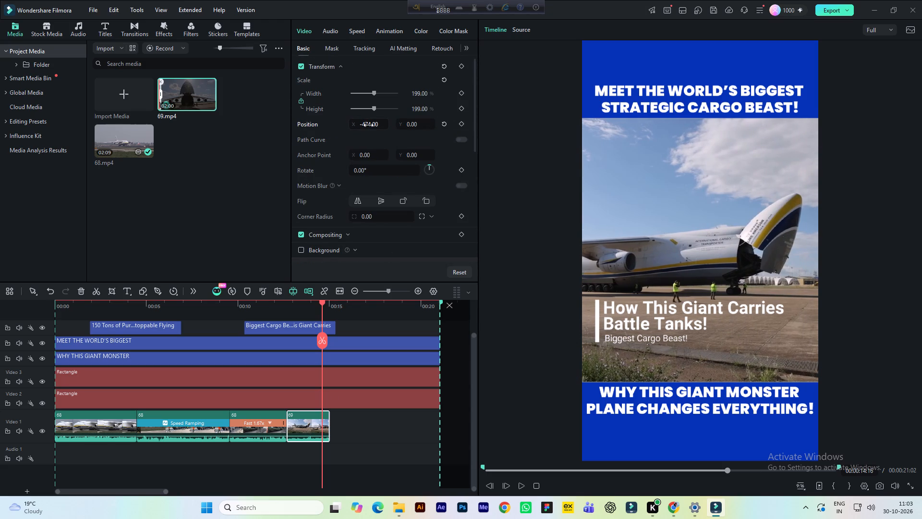
key(ctrl+s)
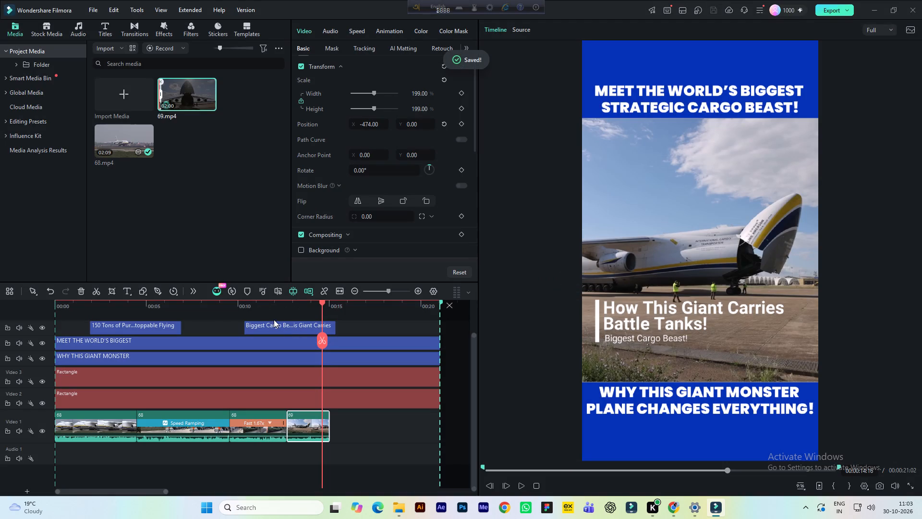
click(257, 307)
key(space)
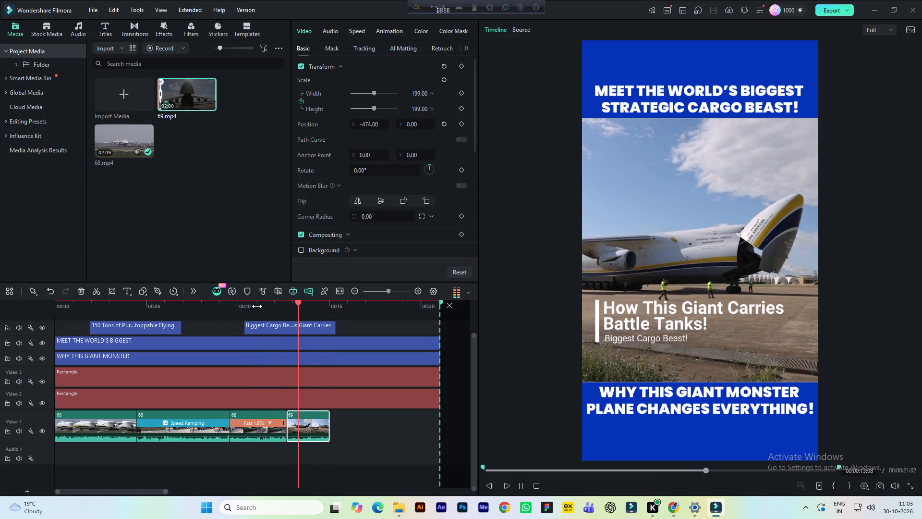
key(space)
Set the fourth clip's brightness to 13, contrast to 19 and highlight to 18 in its light adjustments.
click(295, 414)
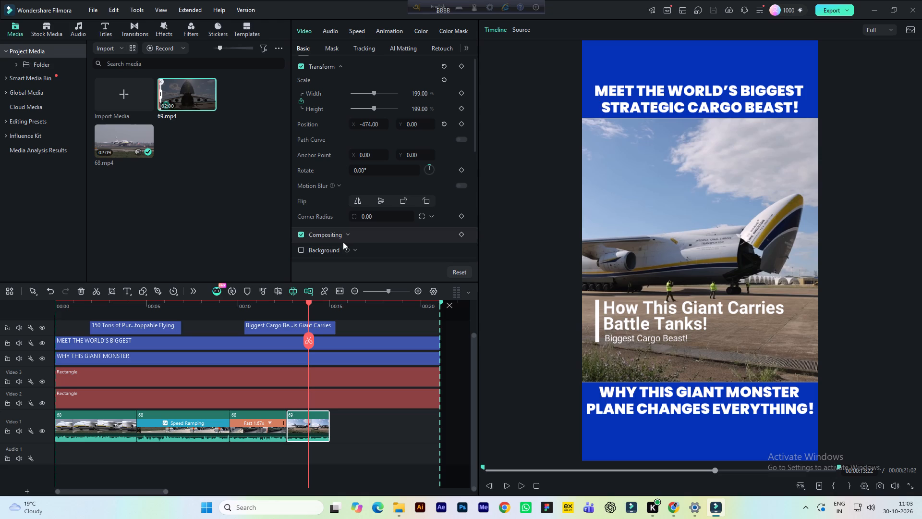
click(422, 31)
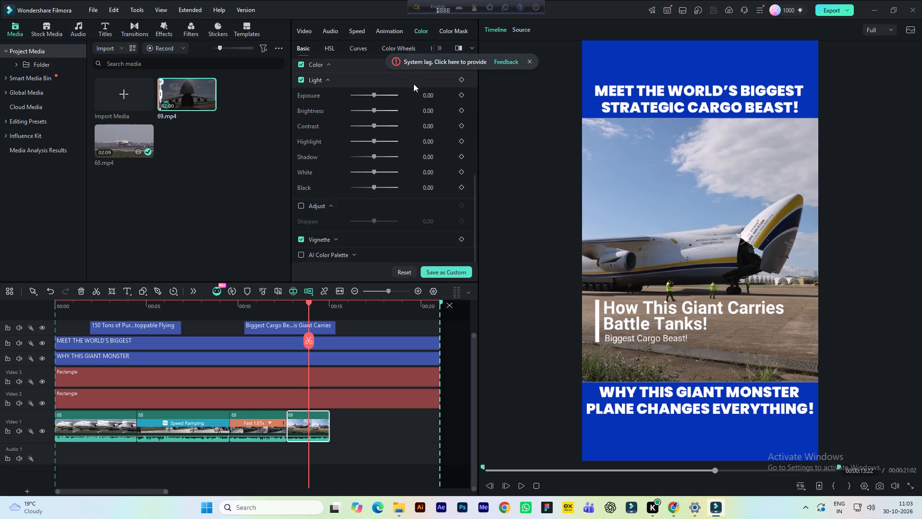
click(426, 113)
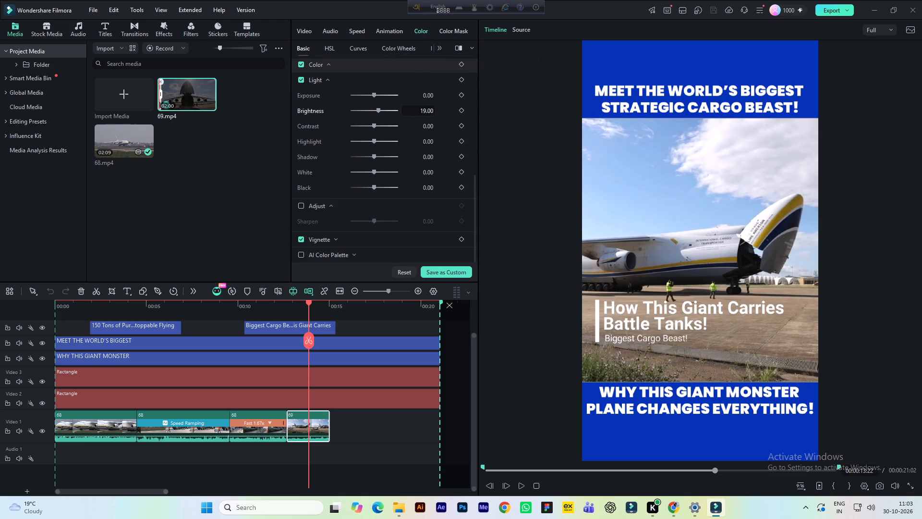
click(424, 126)
click(421, 140)
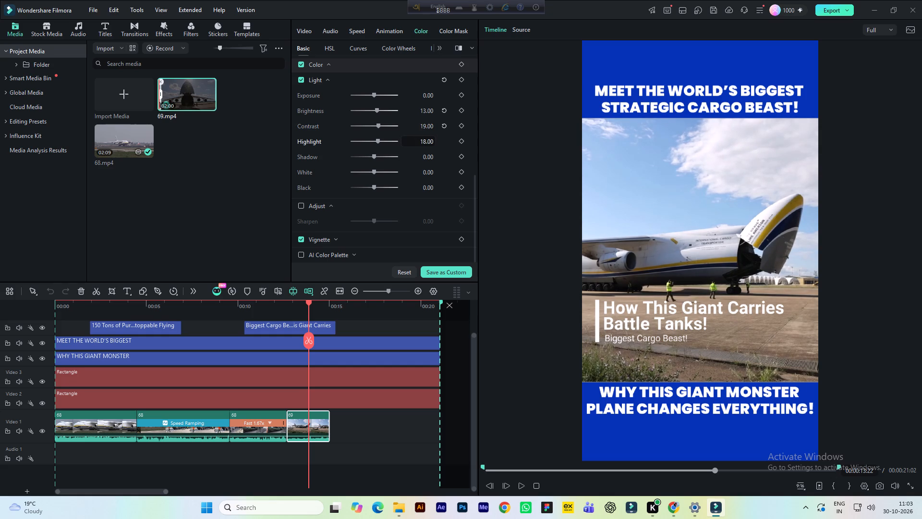
scroll(421, 140, up, 3)
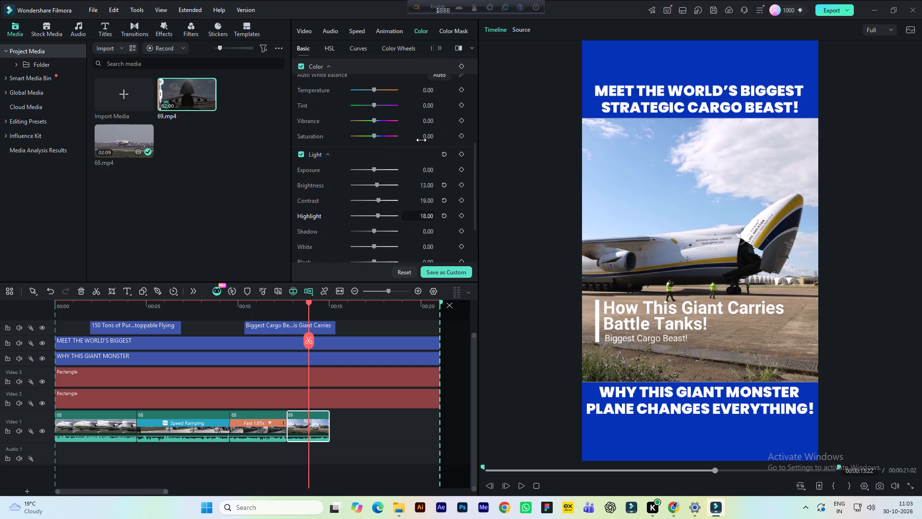
Set the fourth clip's highlight to 40, saturation to 32 and vibrance to 20, save the project and play the clip back.
click(421, 140)
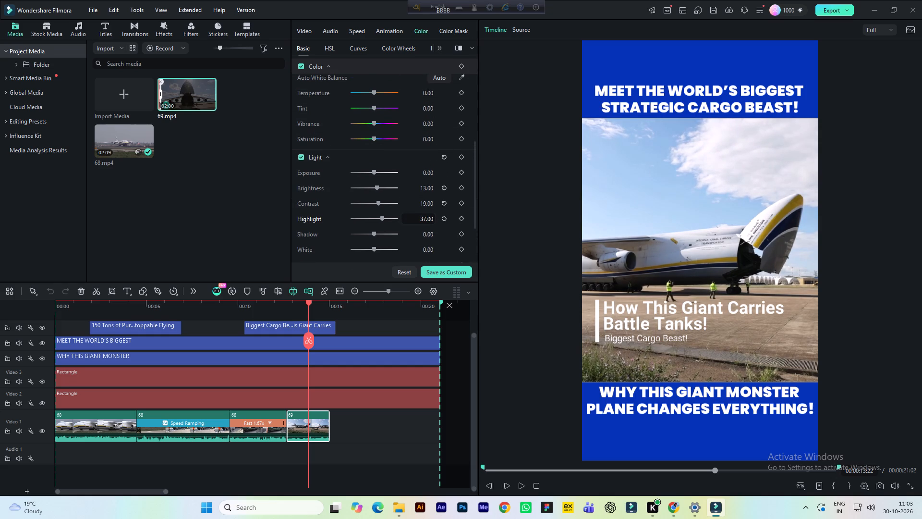
click(425, 136)
click(425, 124)
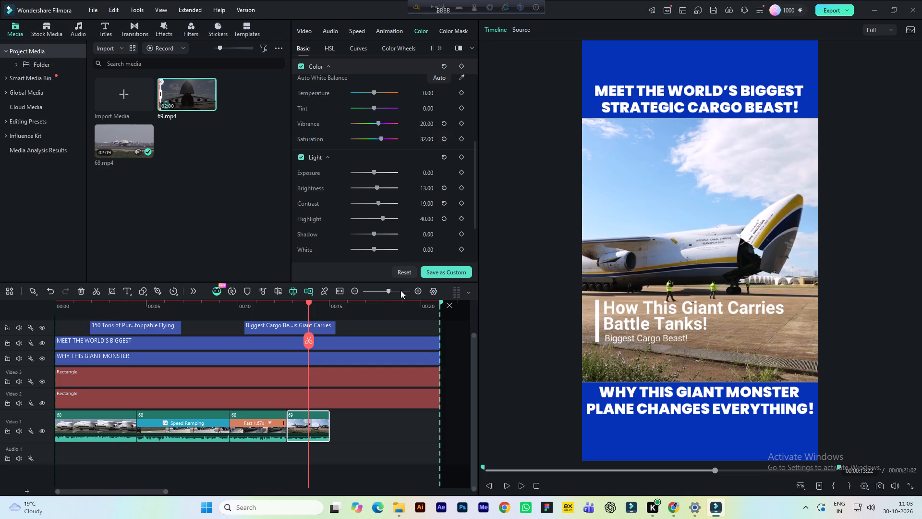
scroll(349, 424, down, 1)
key(ctrl+s)
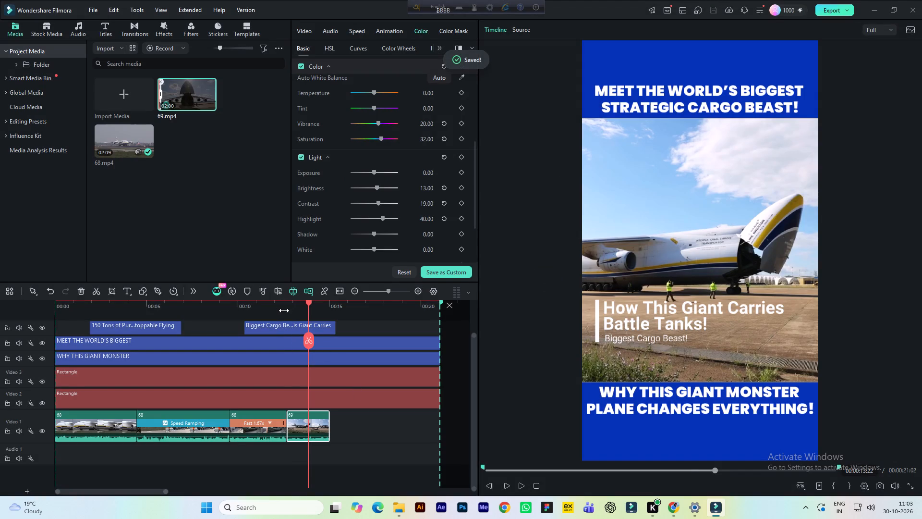
click(285, 310)
key(space)
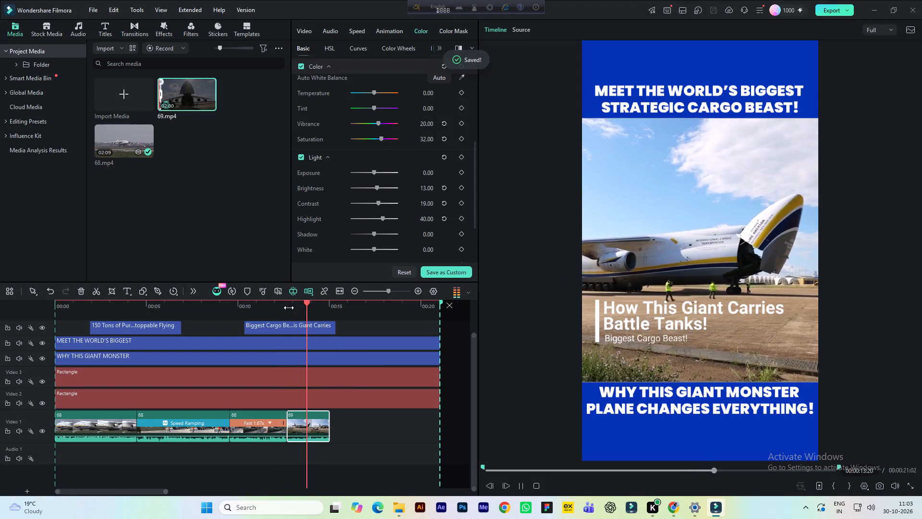
key(space)
Skim through the 69.mp4 source footage from the opened nose to the cargo-hold scenes to look for the next segment.
click(520, 28)
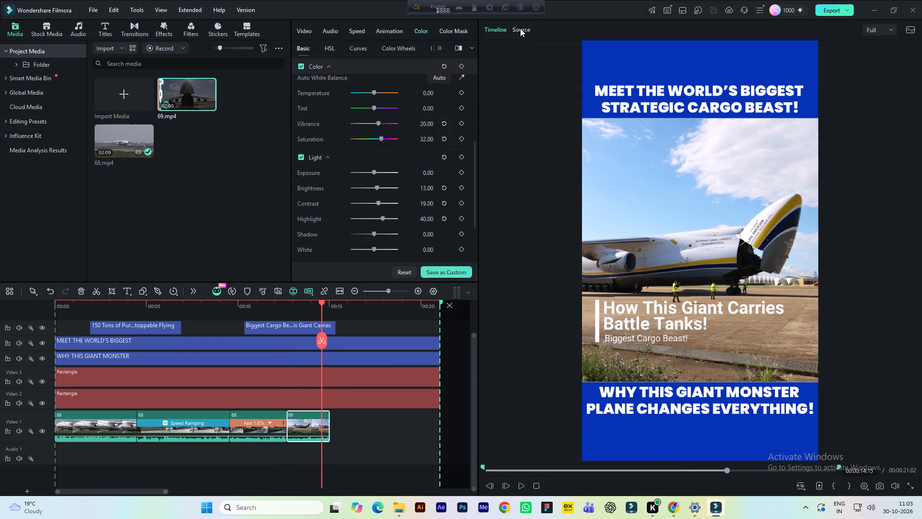
key(space)
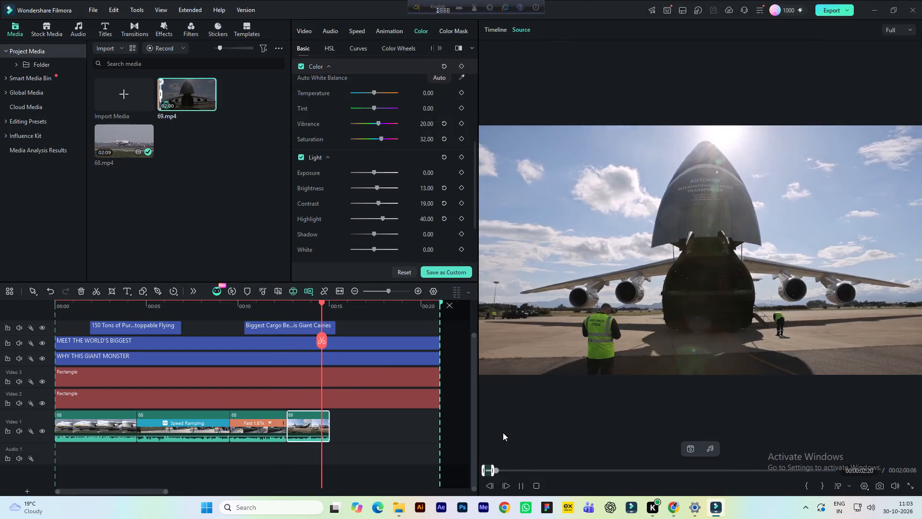
click(505, 468)
click(512, 468)
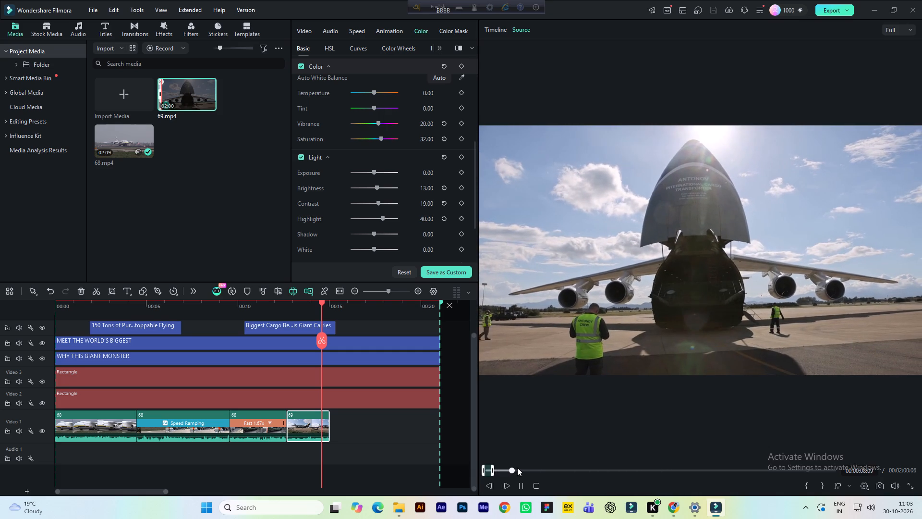
click(518, 468)
click(526, 469)
drag(543, 470, 551, 470)
click(573, 474)
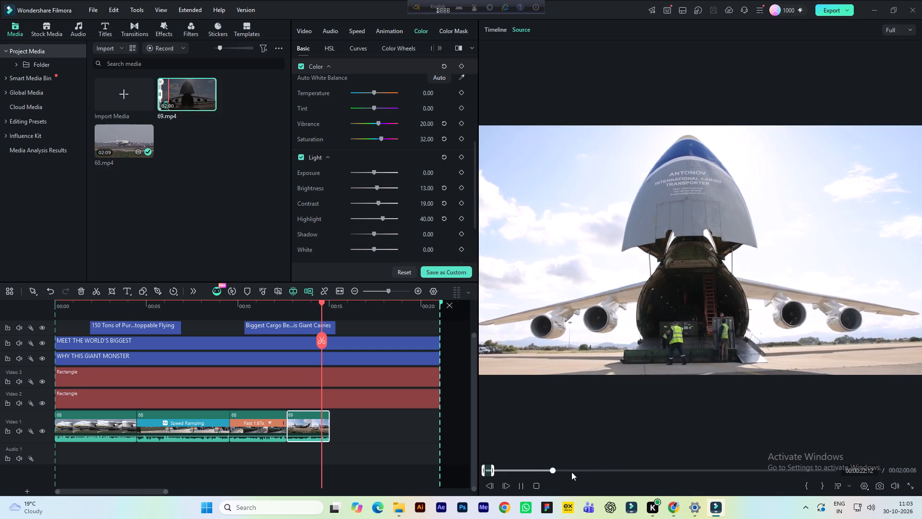
click(571, 472)
click(586, 467)
click(590, 469)
click(611, 469)
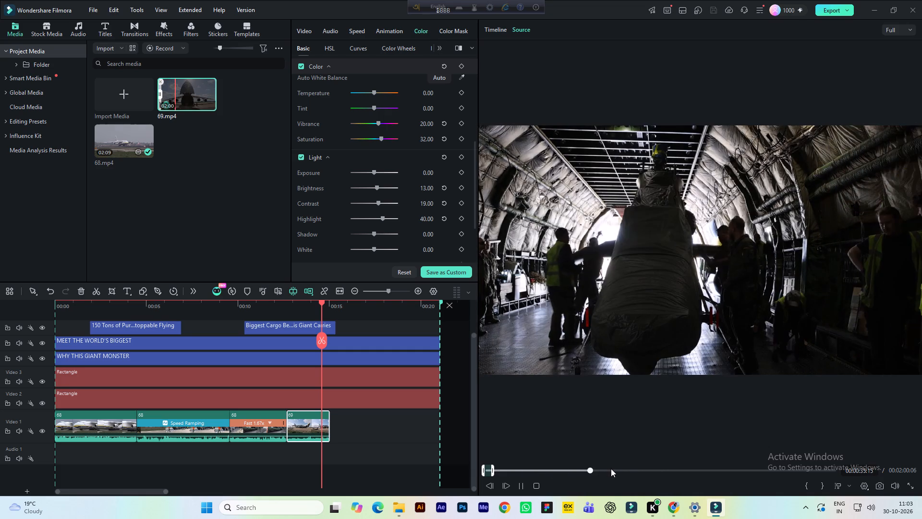
click(626, 469)
click(645, 467)
click(662, 467)
click(678, 469)
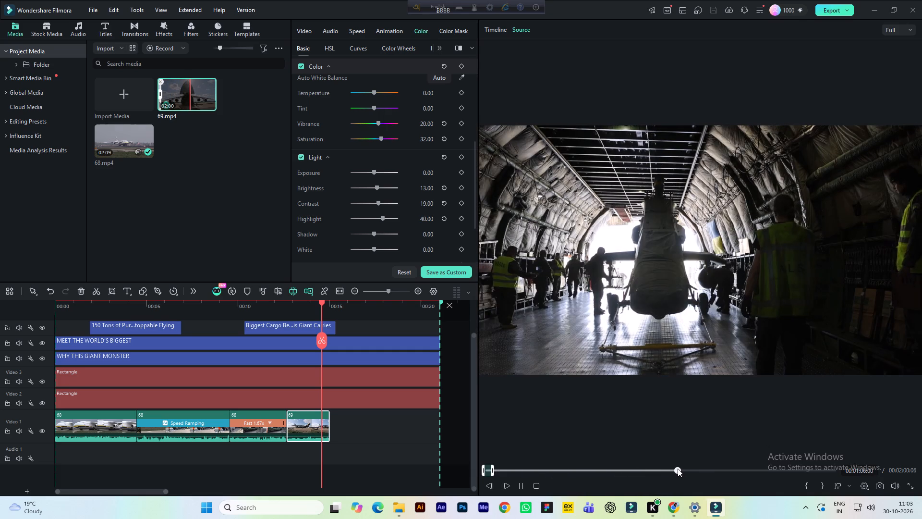
click(693, 469)
click(711, 469)
click(728, 470)
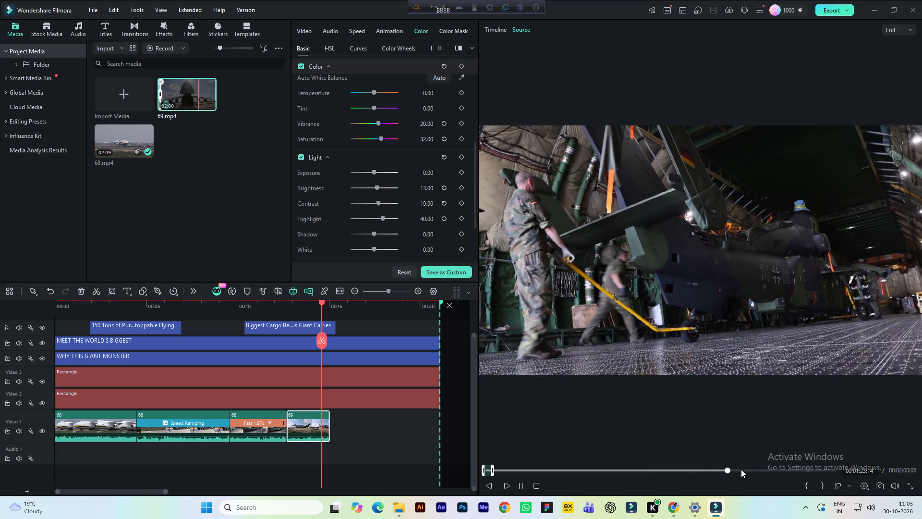
click(750, 469)
key(space)
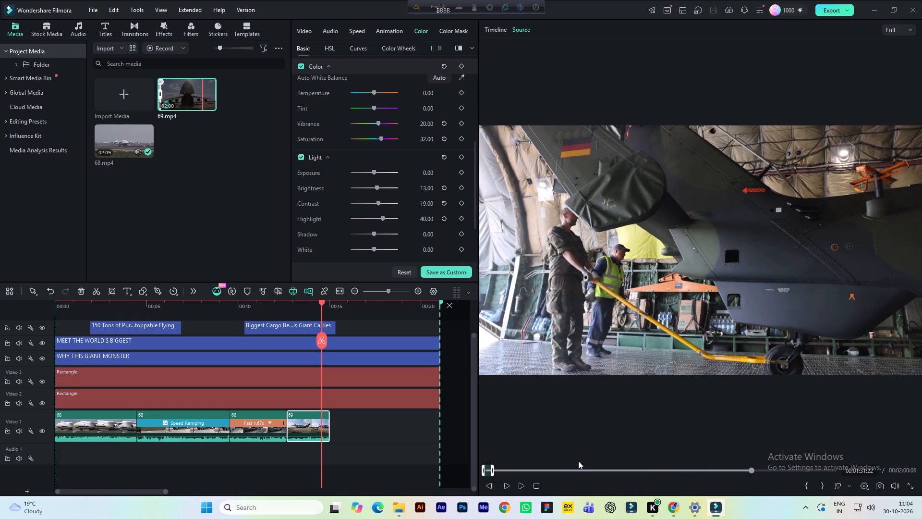
Mark a segment of the cargo-hold loading scene in 69.mp4, from about 27 s to about 31 s.
click(556, 468)
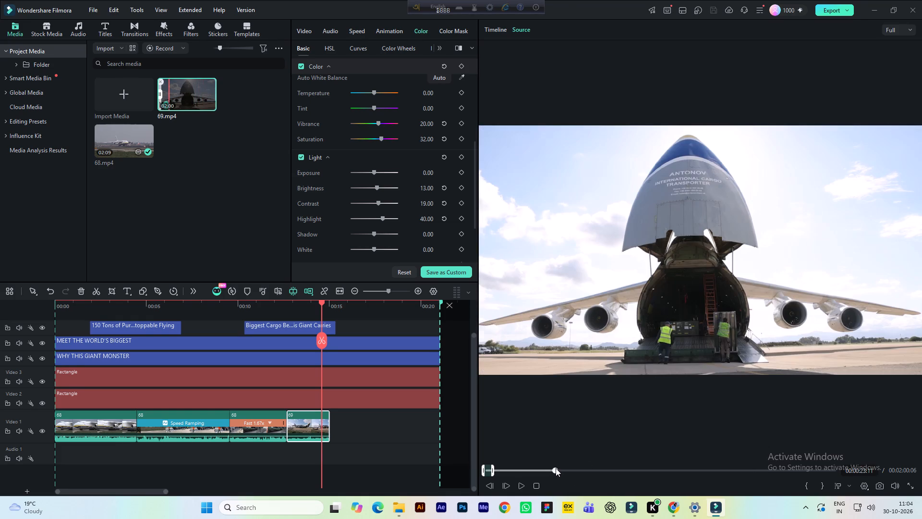
key(space)
key(space)
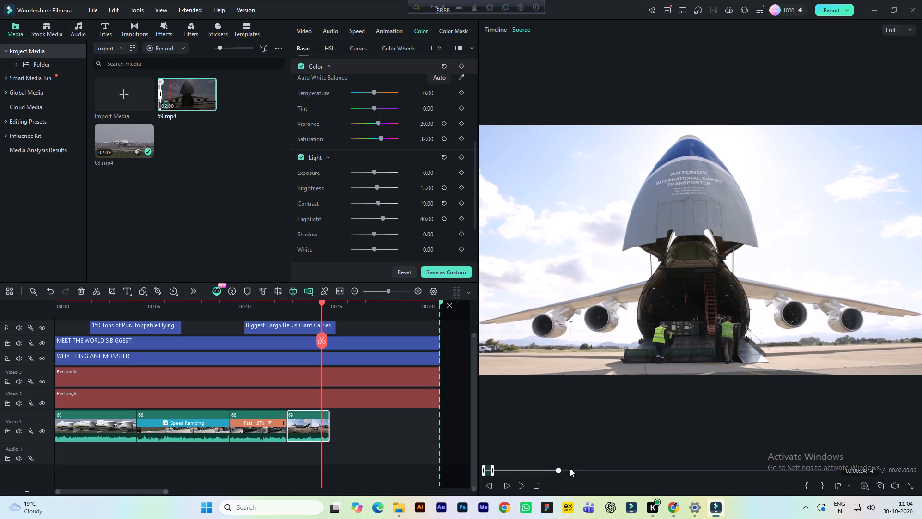
key(space)
click(572, 470)
key(space)
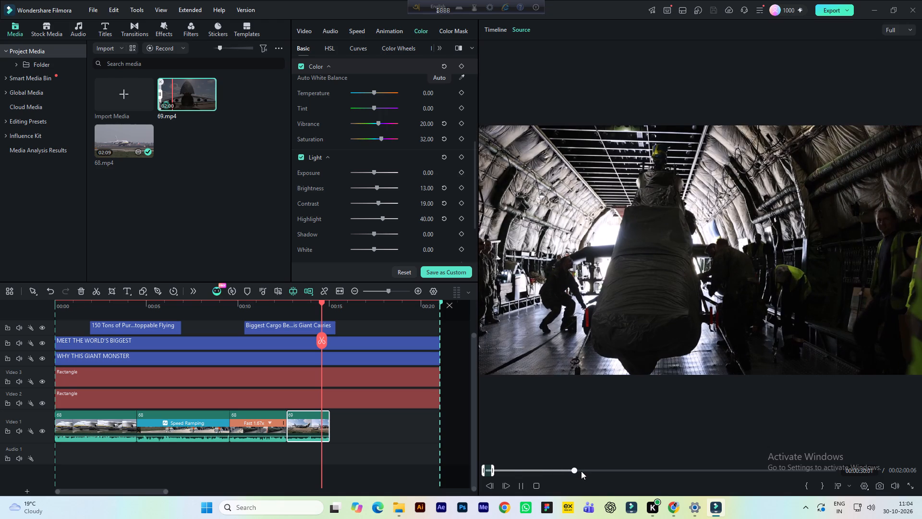
key(space)
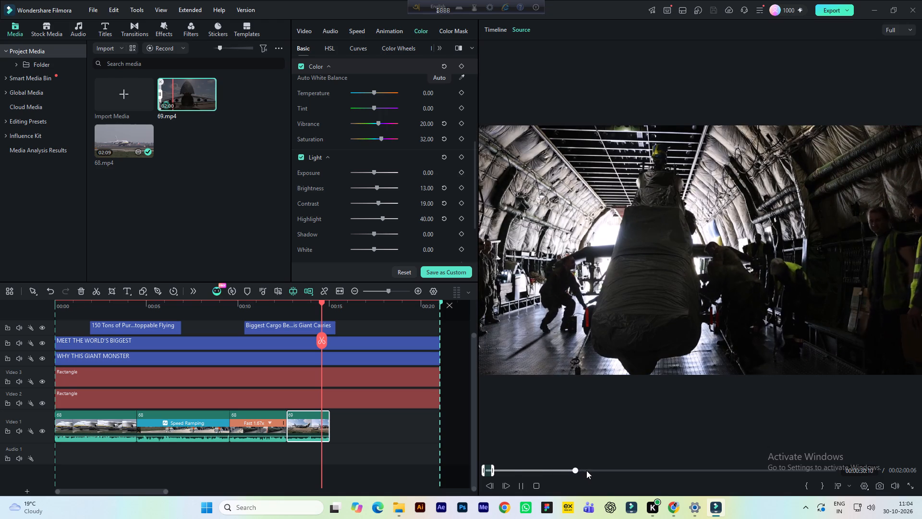
click(586, 470)
click(594, 470)
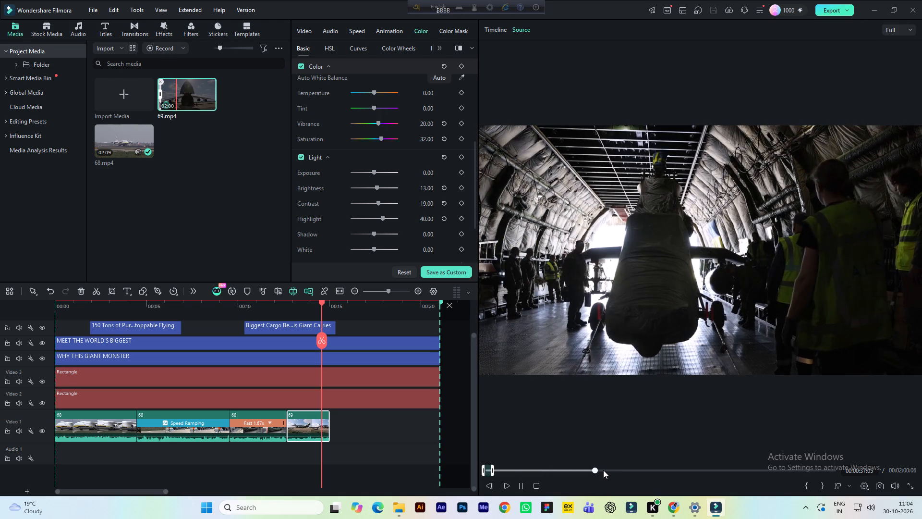
key(space)
click(575, 469)
key(space)
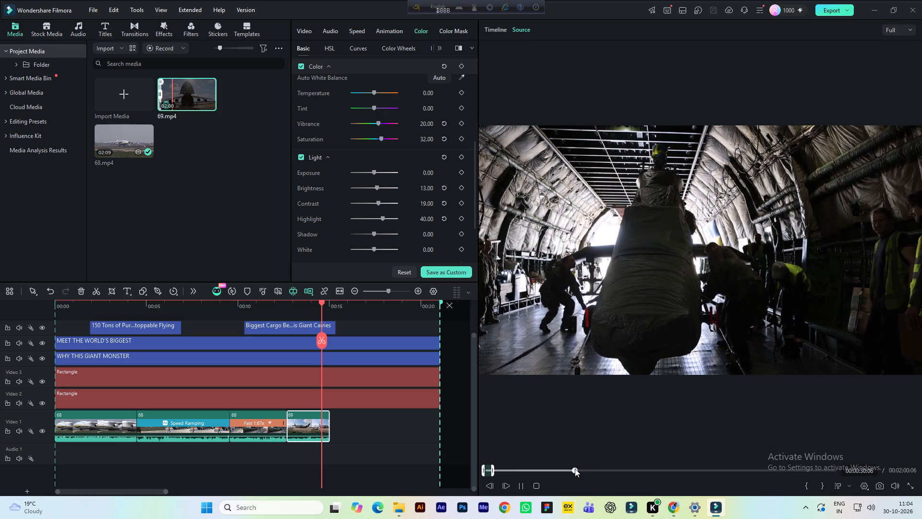
key(space)
click(568, 470)
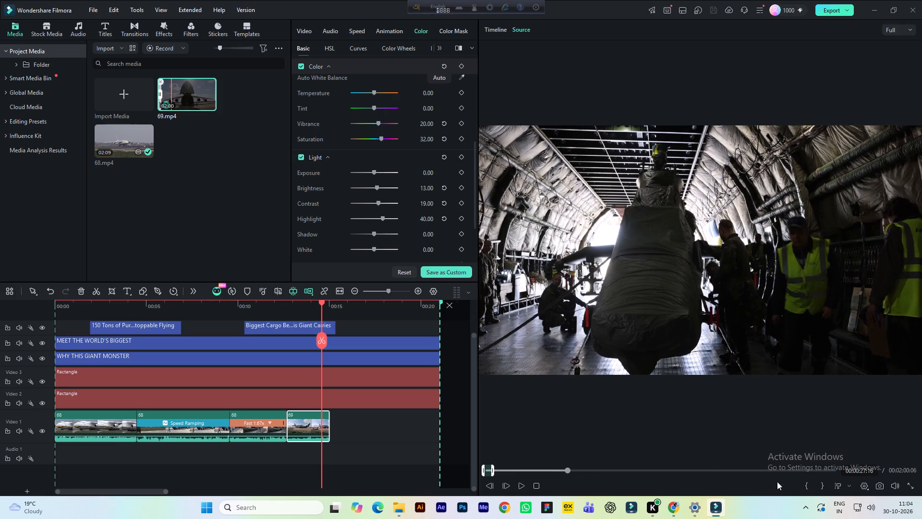
click(805, 487)
key(space)
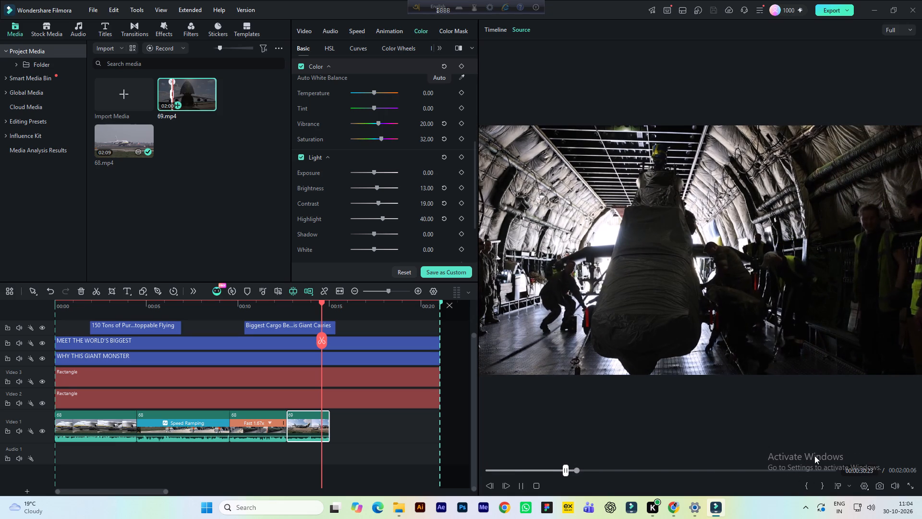
key(space)
click(822, 484)
Place the marked 69.mp4 segment directly after the fourth clip on the Video 1 track.
drag(694, 300, 364, 436)
click(514, 275)
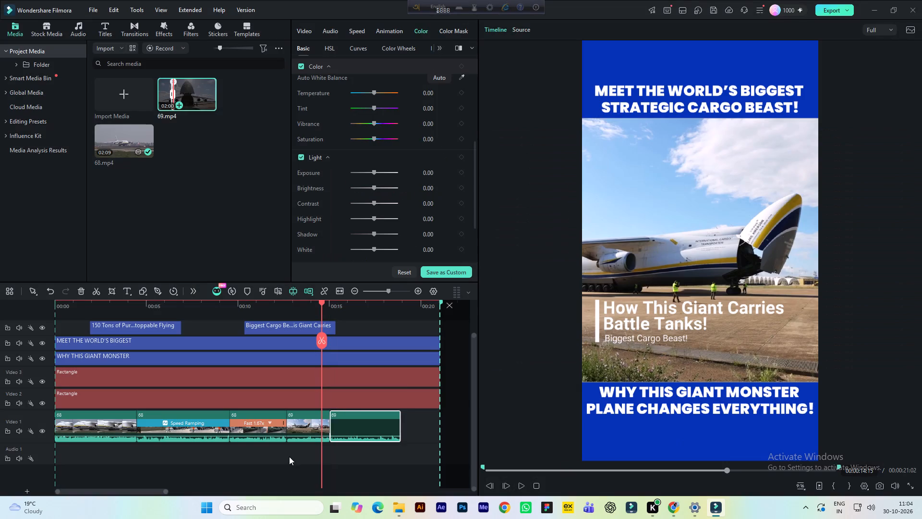
Clear the timeline's marked range and extend both full-length titles and both rectangles together to about 24:21.
drag(139, 490, 164, 494)
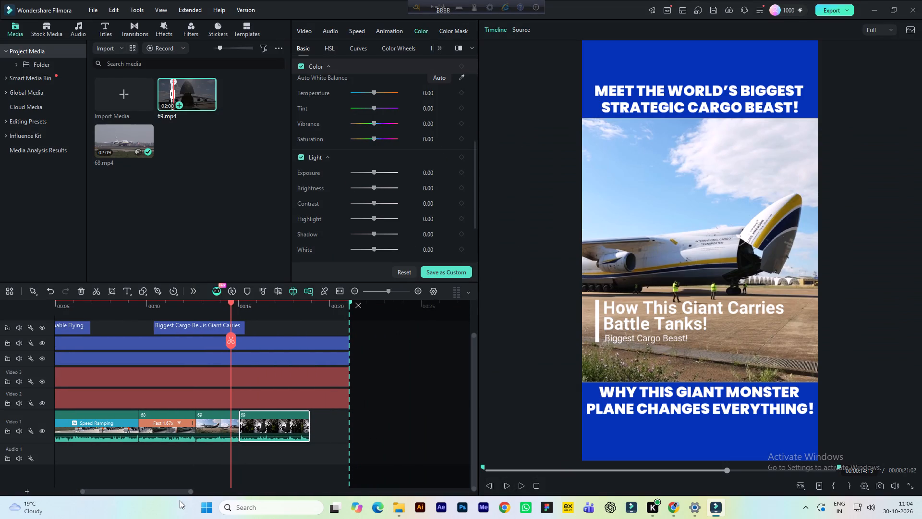
click(358, 304)
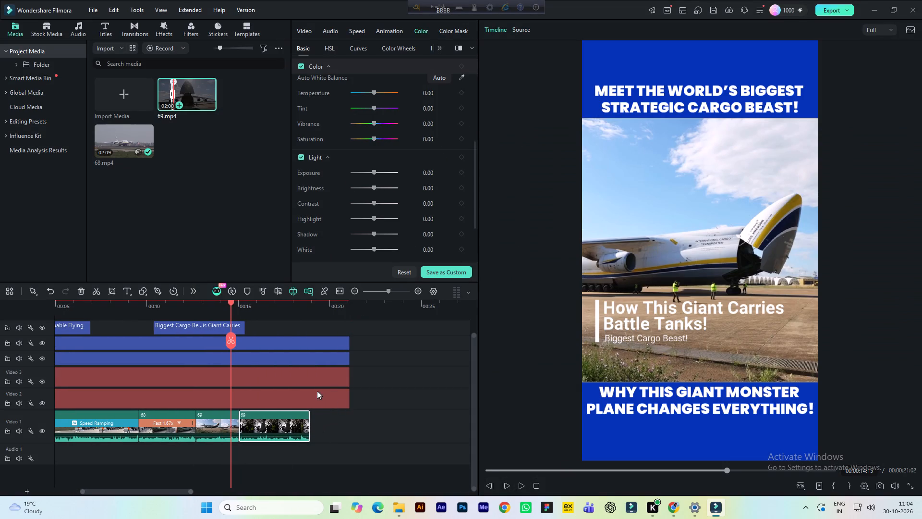
drag(357, 331, 334, 416)
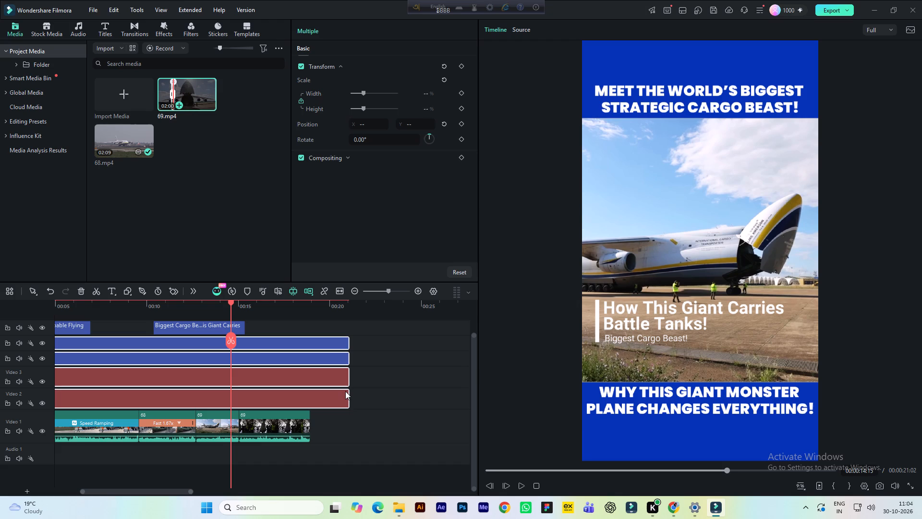
click(345, 391)
drag(372, 339, 342, 426)
drag(349, 399, 417, 402)
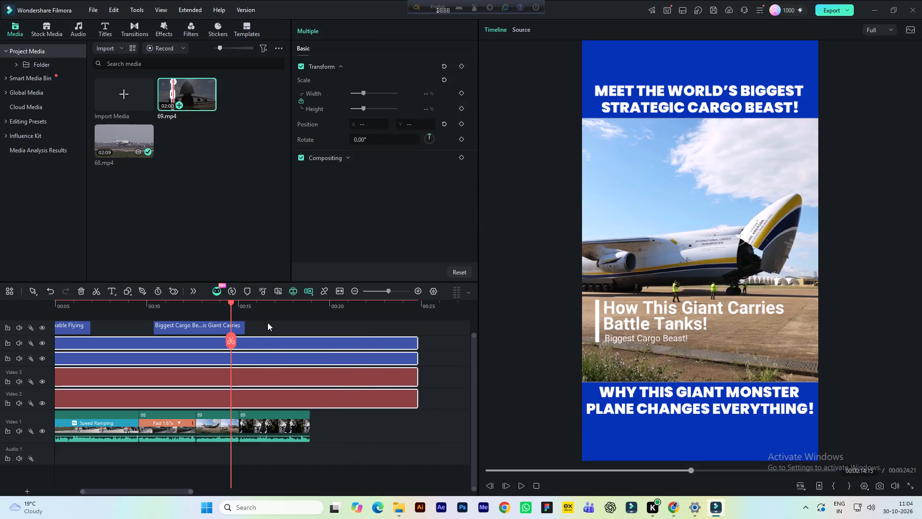
Play into the new fifth clip, scale it uniformly to 199% to fill the frame between the titles, and save the project.
drag(273, 426, 316, 426)
drag(279, 427, 325, 426)
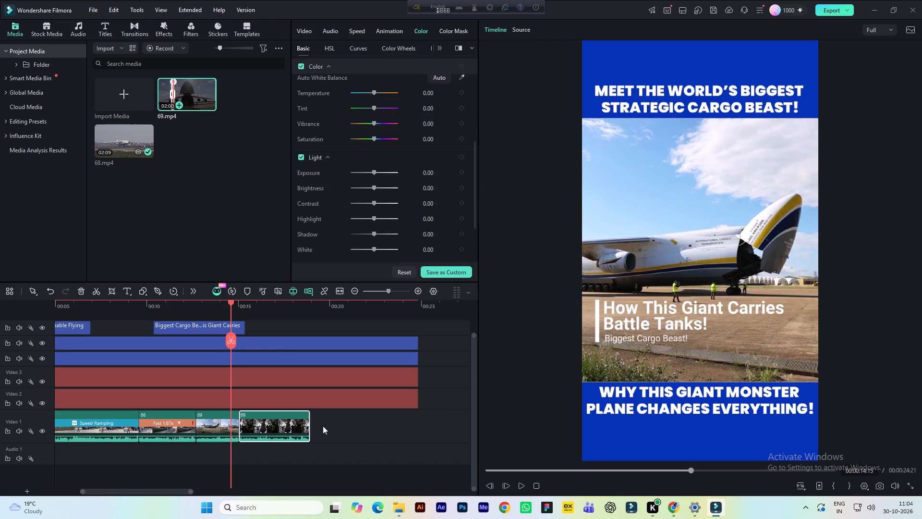
key(space)
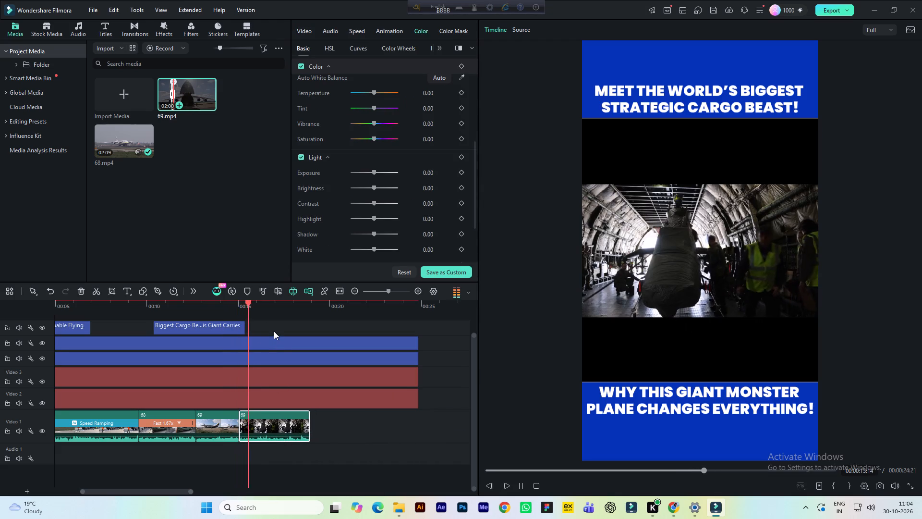
key(space)
click(290, 425)
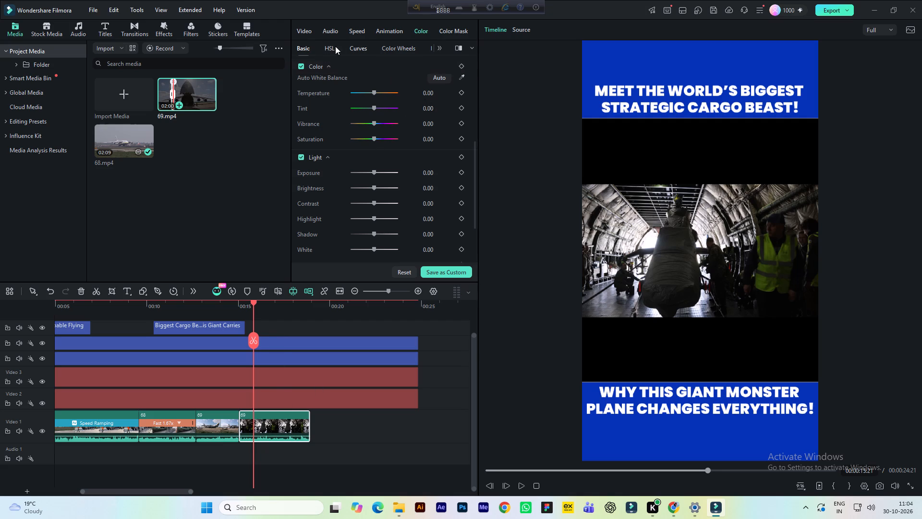
click(299, 31)
scroll(396, 126, up, 3)
click(421, 92)
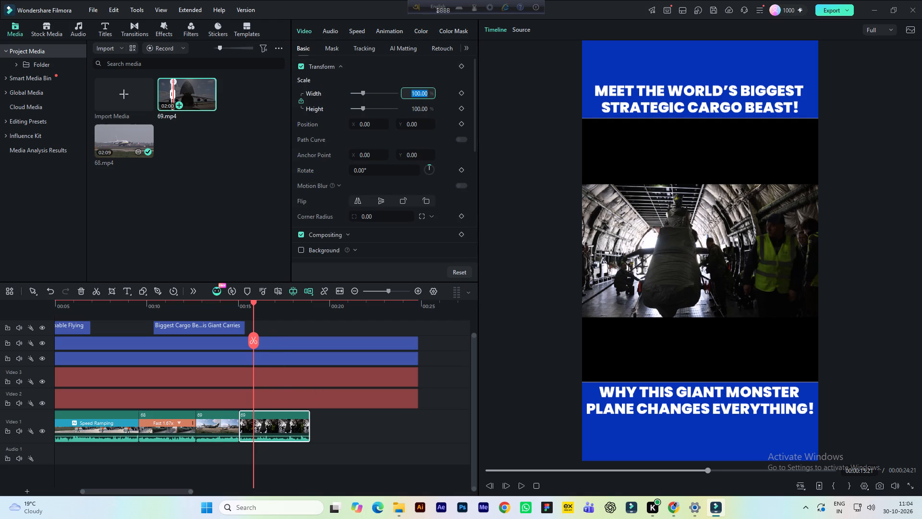
text(199)
key(Return)
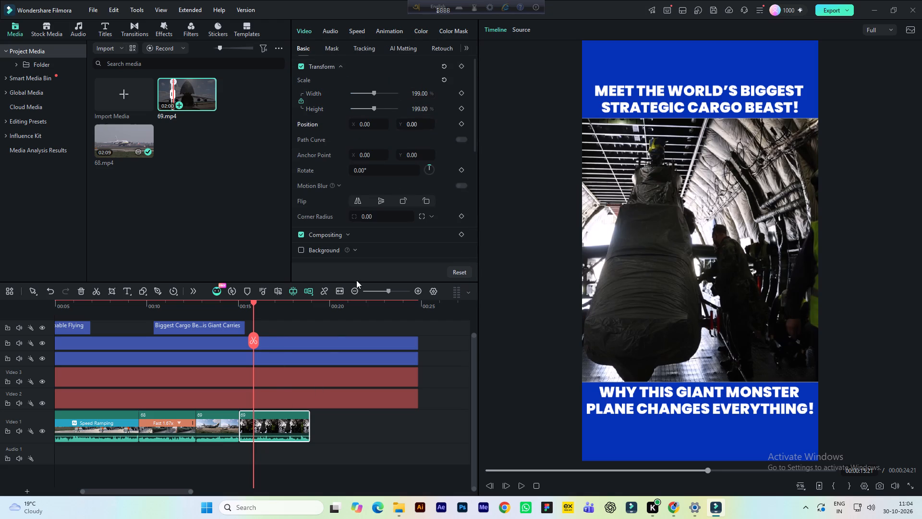
key(ctrl+s)
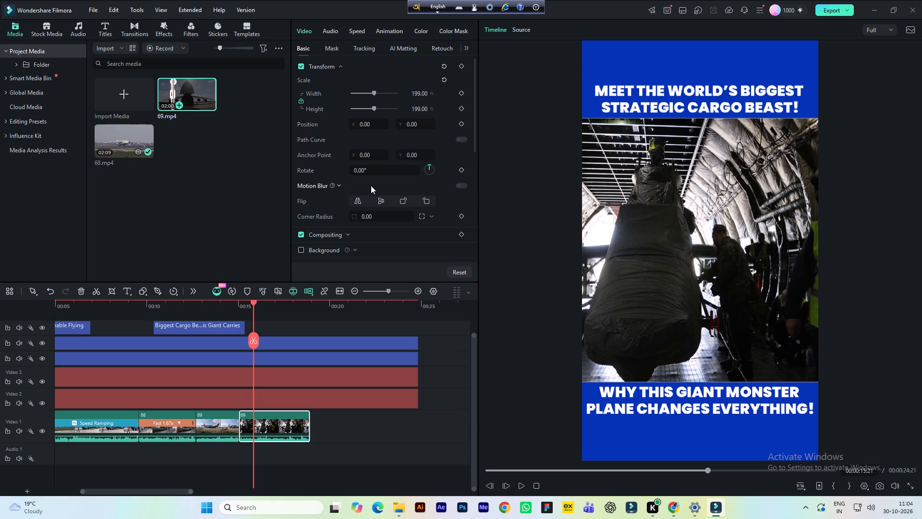
Brighten the fifth clip with exposure 22, brightness 48, contrast 32 and highlight 31, and preview a moment of it.
click(419, 27)
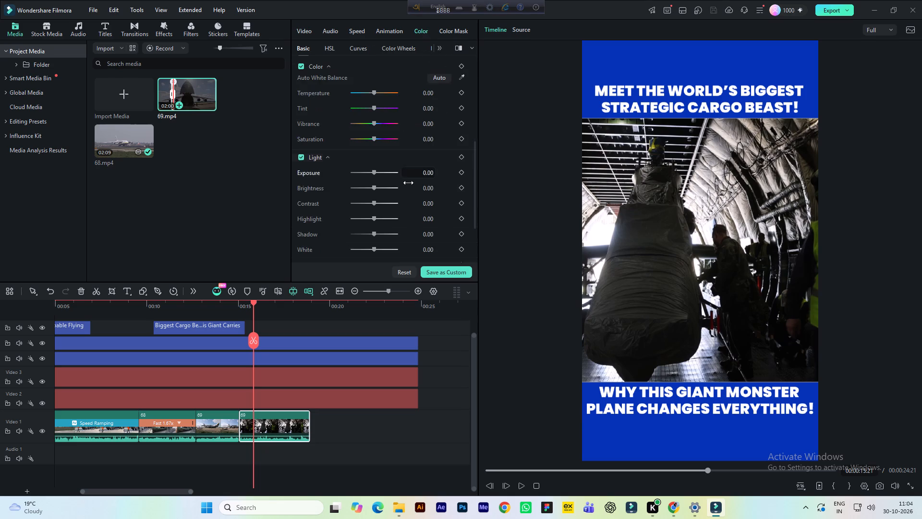
scroll(409, 188, down, 1)
click(424, 168)
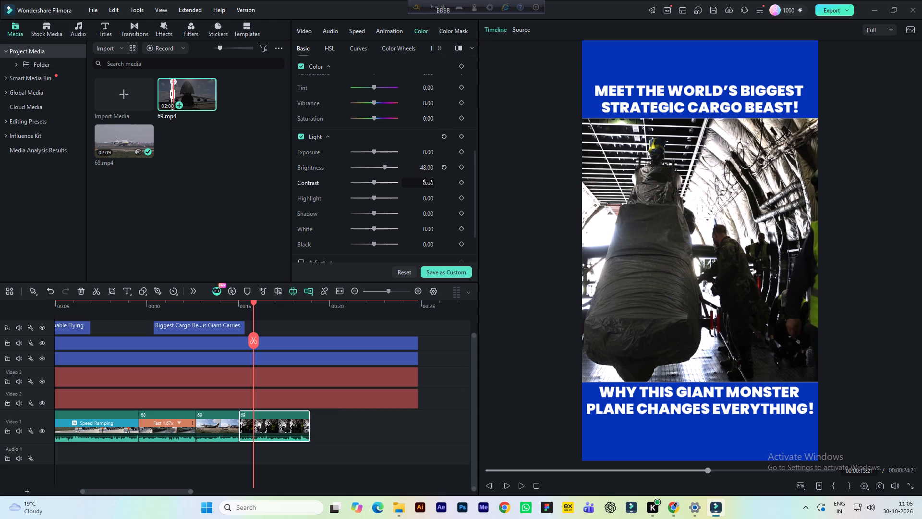
click(430, 154)
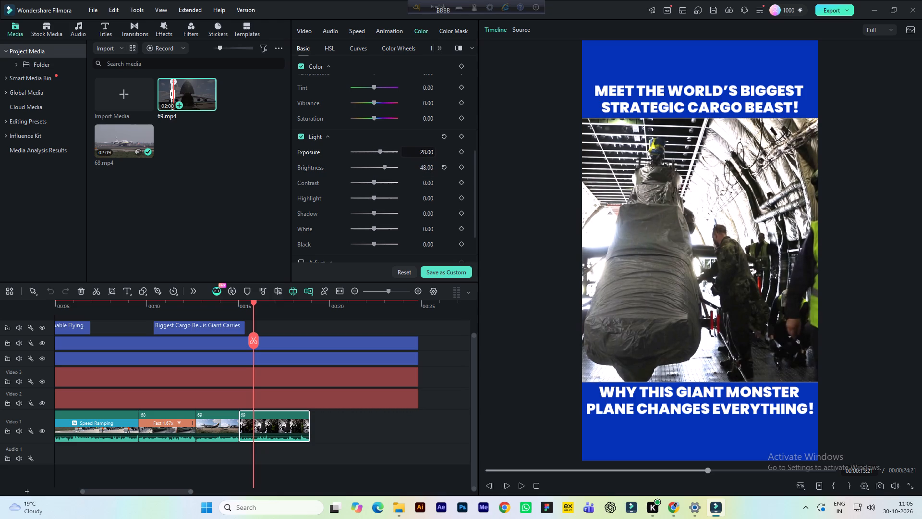
click(426, 185)
scroll(425, 189, down, 1)
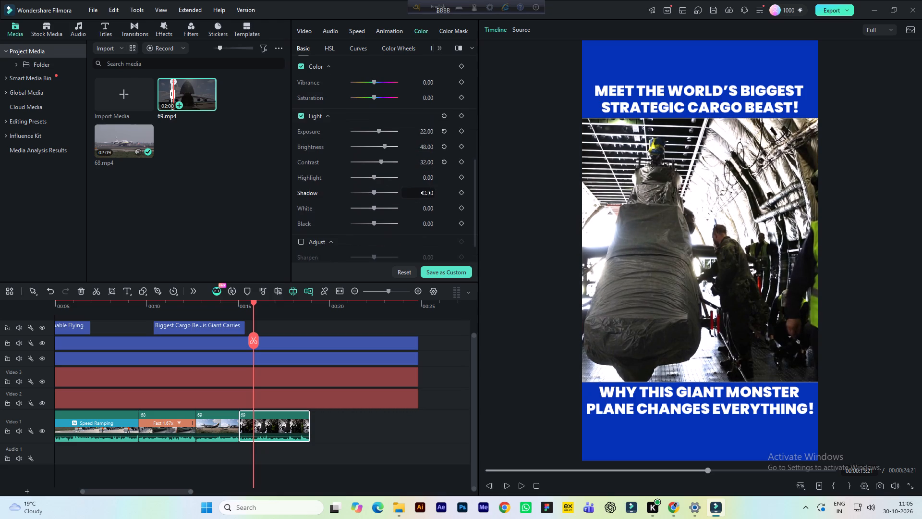
click(433, 180)
key(space)
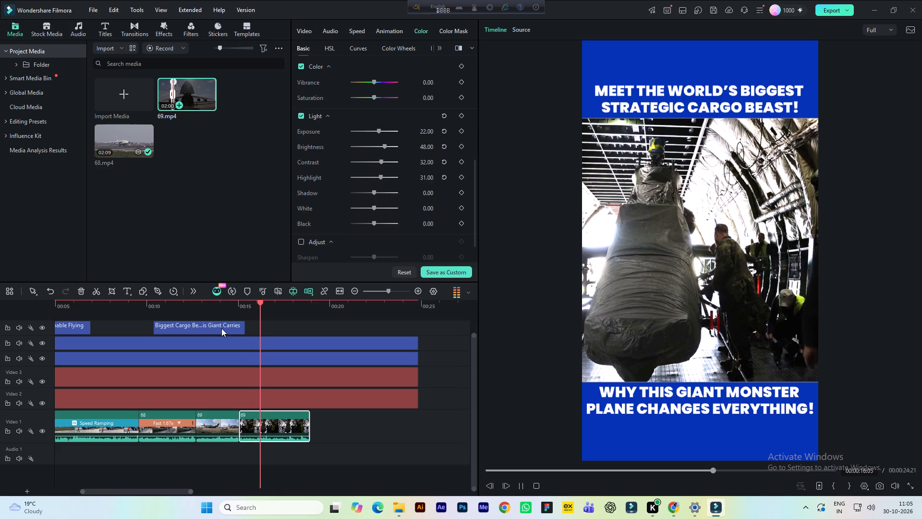
key(space)
Set the fifth clip's saturation to 53 and vibrance to 39, save the project, and preview the graded clip.
scroll(319, 215, up, 2)
click(422, 177)
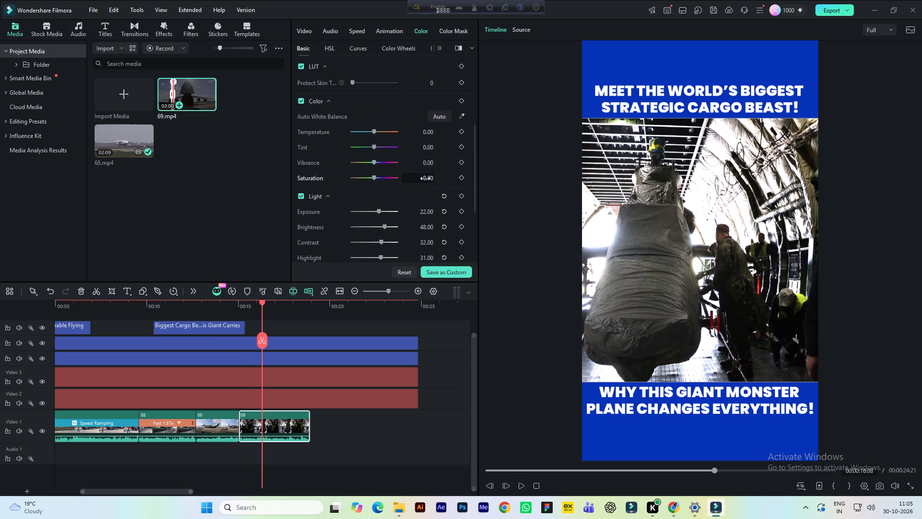
click(427, 163)
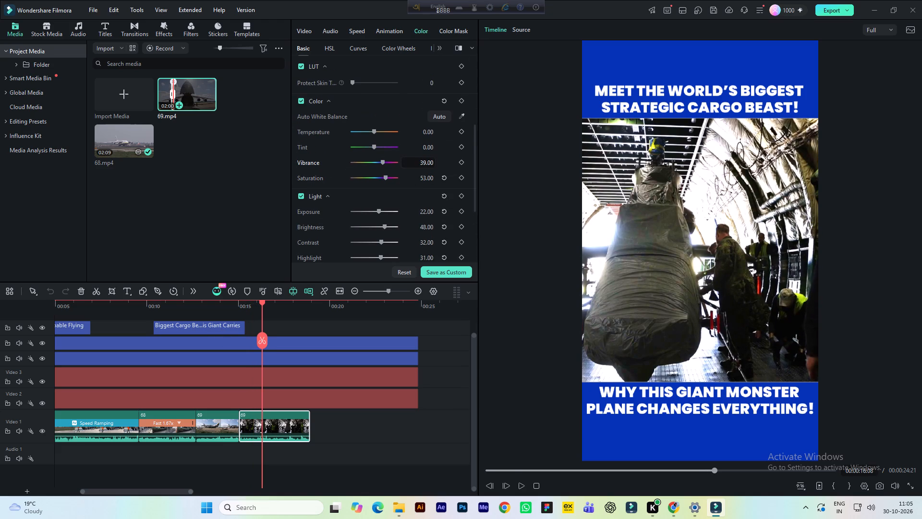
key(ctrl+s)
key(space)
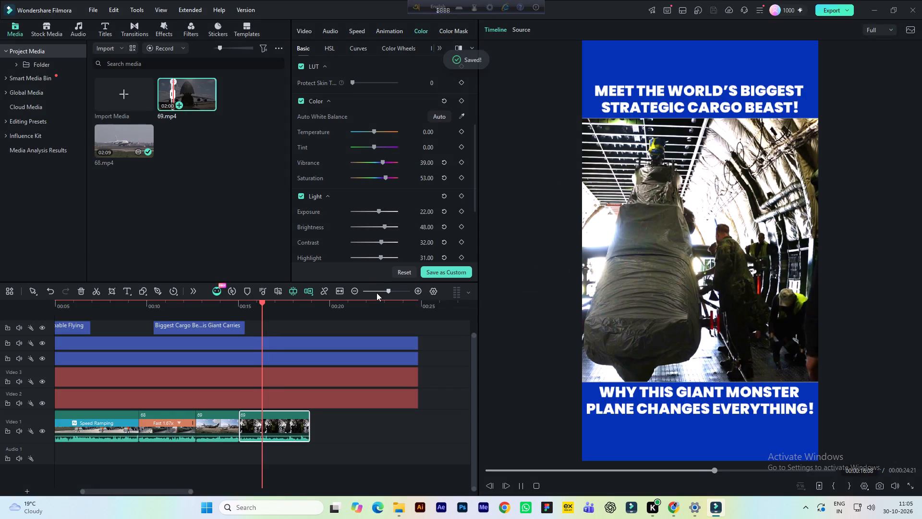
key(space)
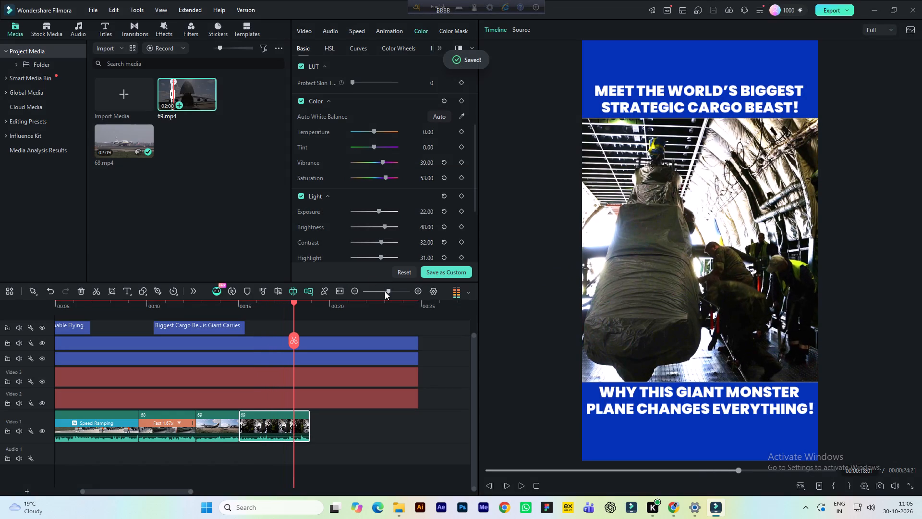
Speed up the fifth clip to 1.29x, save the project, and play the clip back from just before its start.
click(276, 310)
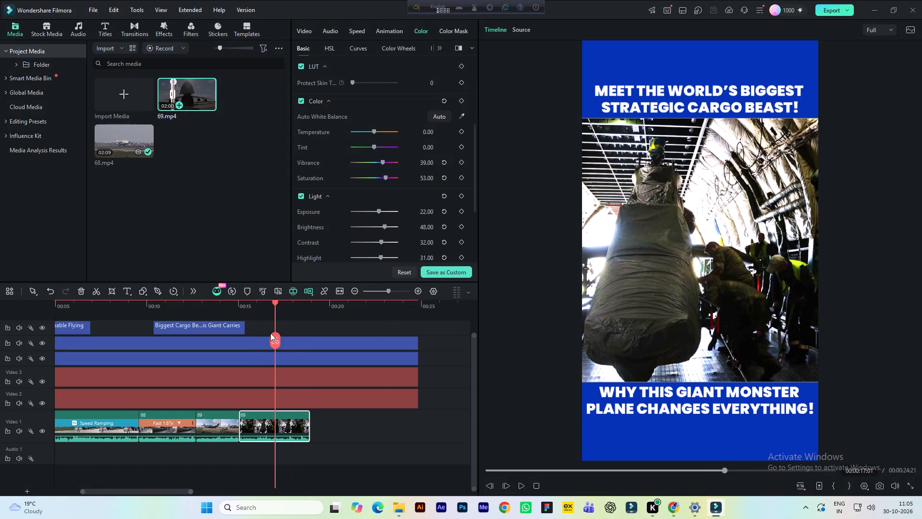
click(262, 421)
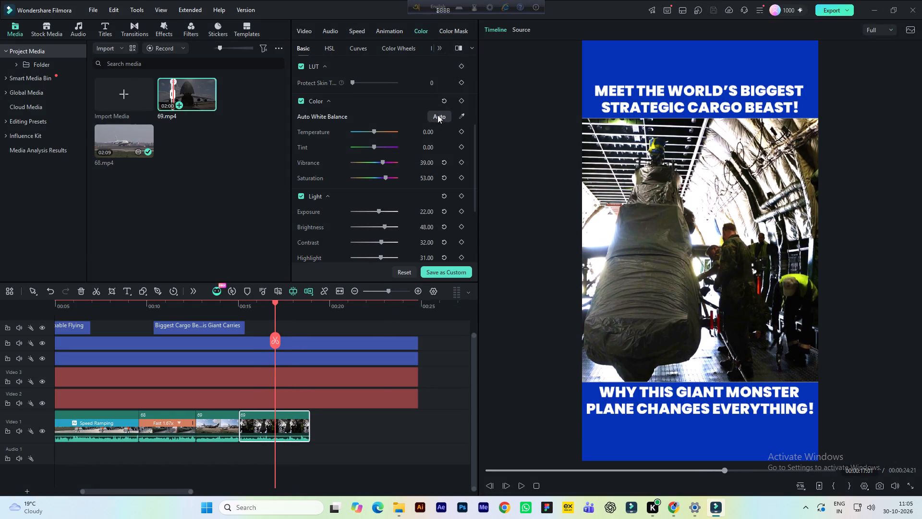
click(362, 28)
scroll(417, 79, up, 3)
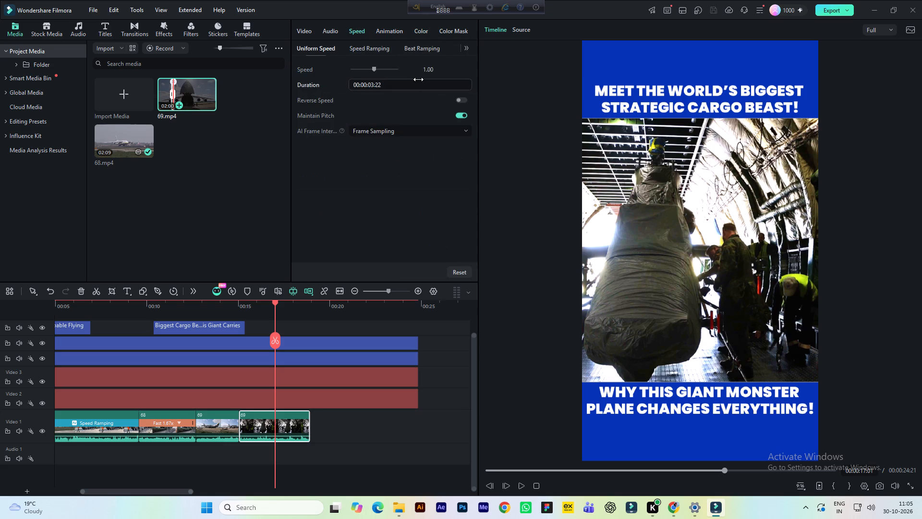
click(425, 71)
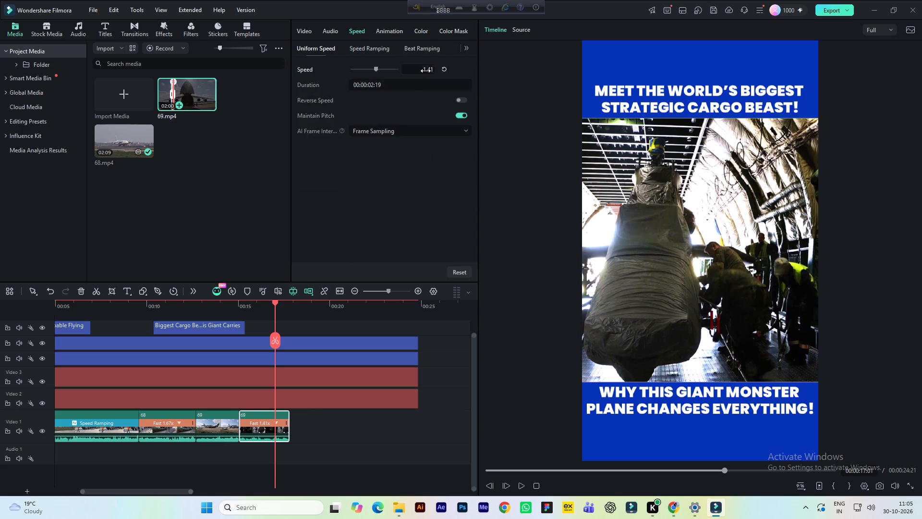
click(425, 71)
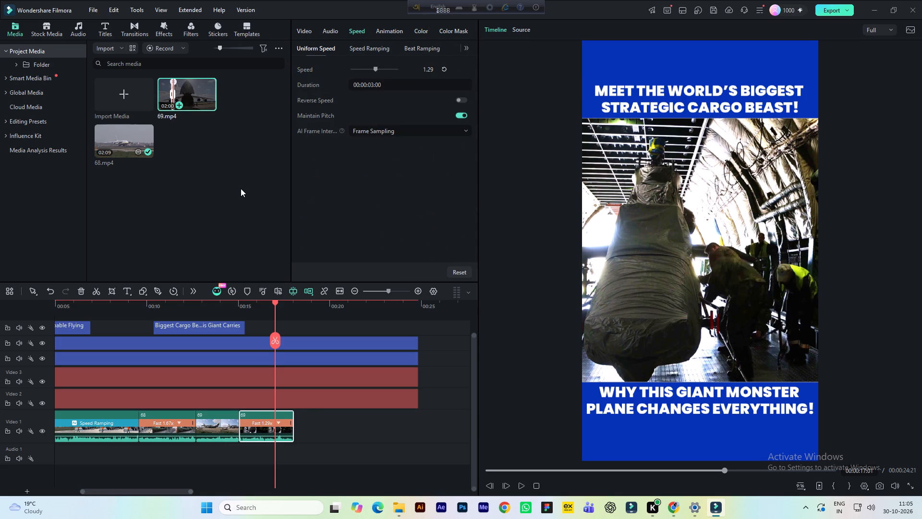
key(ctrl+s)
click(237, 307)
key(space)
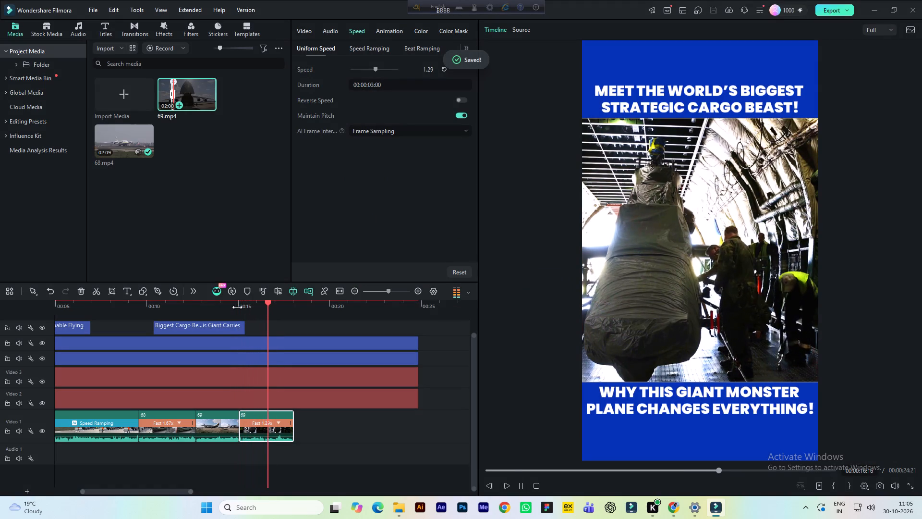
key(space)
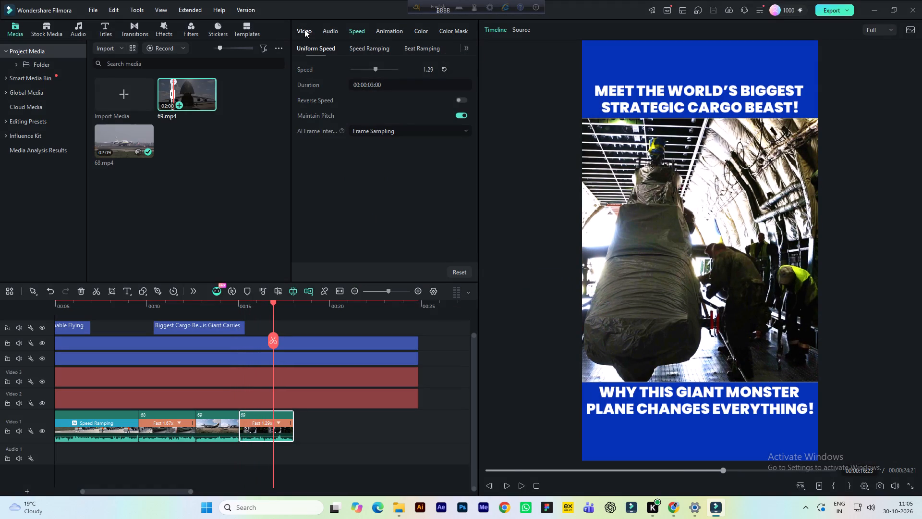
click(304, 29)
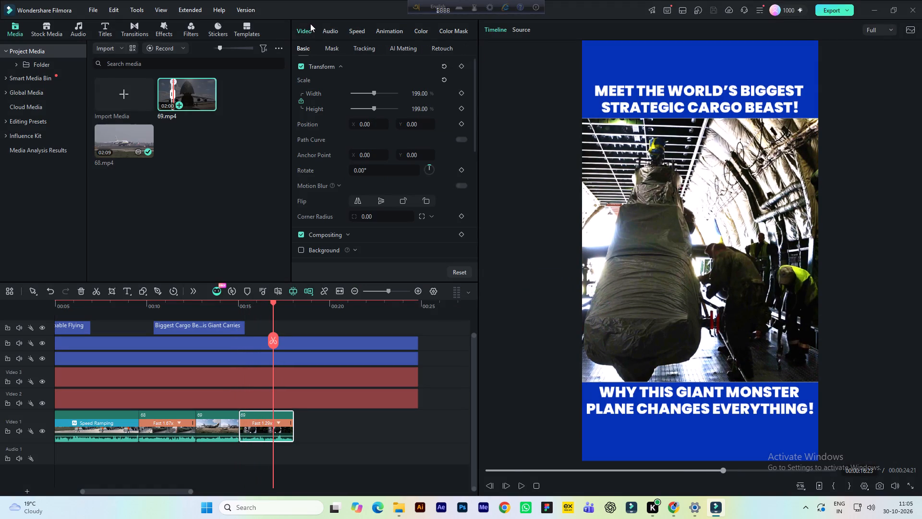
Scan the 69.mp4 source footage beyond the used cargo-loading segment, from about 32 s to about 1:15, for another usable shot.
click(517, 30)
key(space)
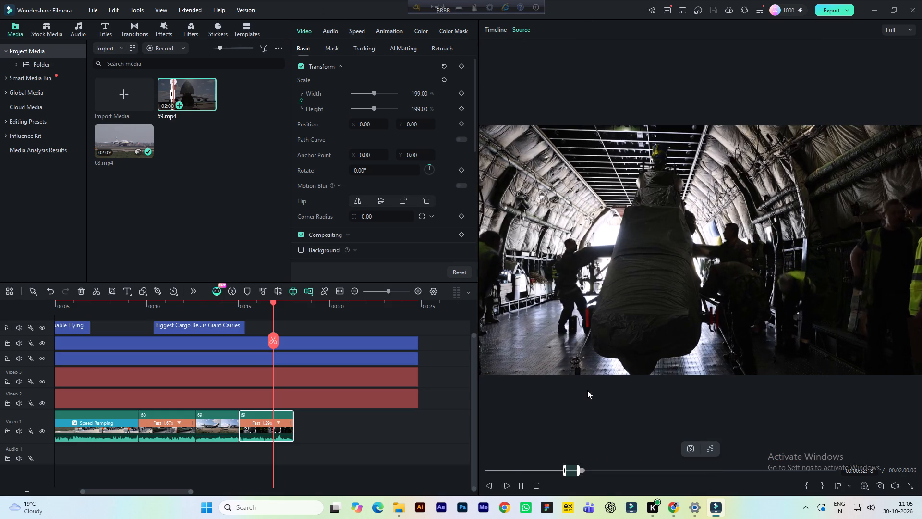
click(590, 470)
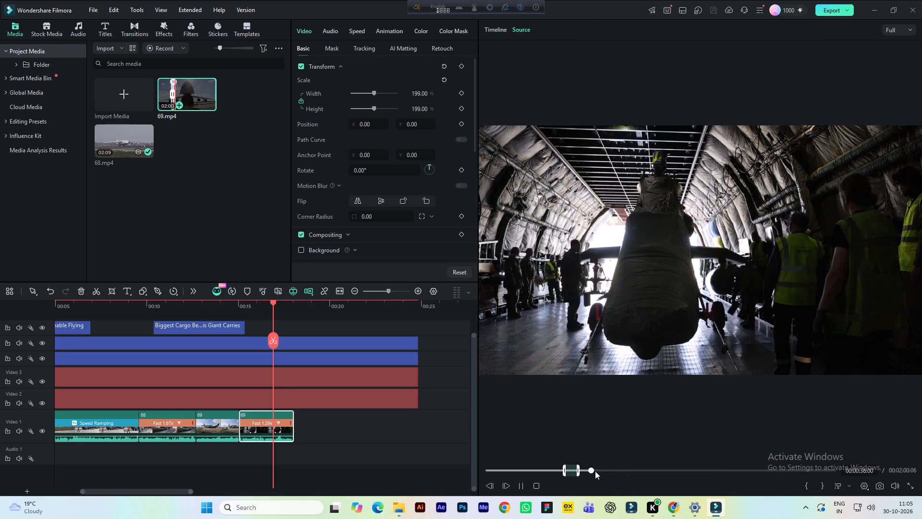
click(598, 471)
click(603, 471)
click(609, 471)
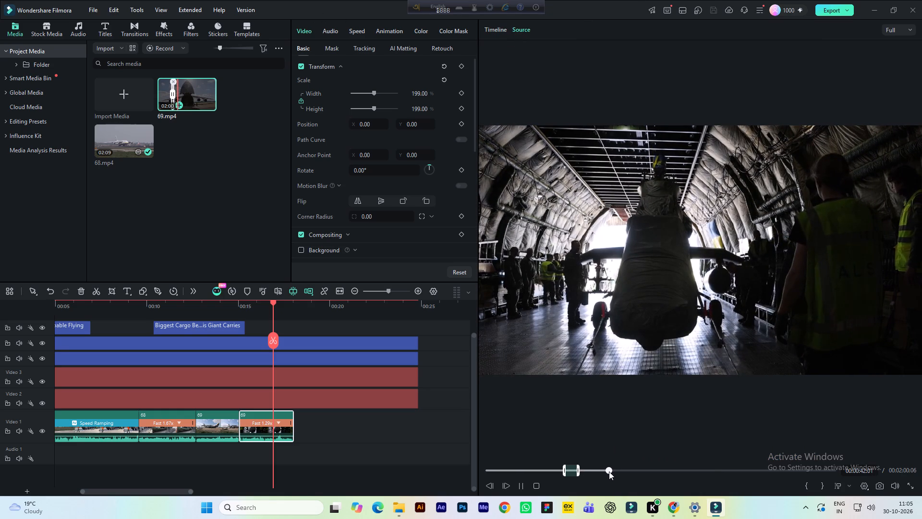
click(617, 470)
click(621, 470)
click(632, 470)
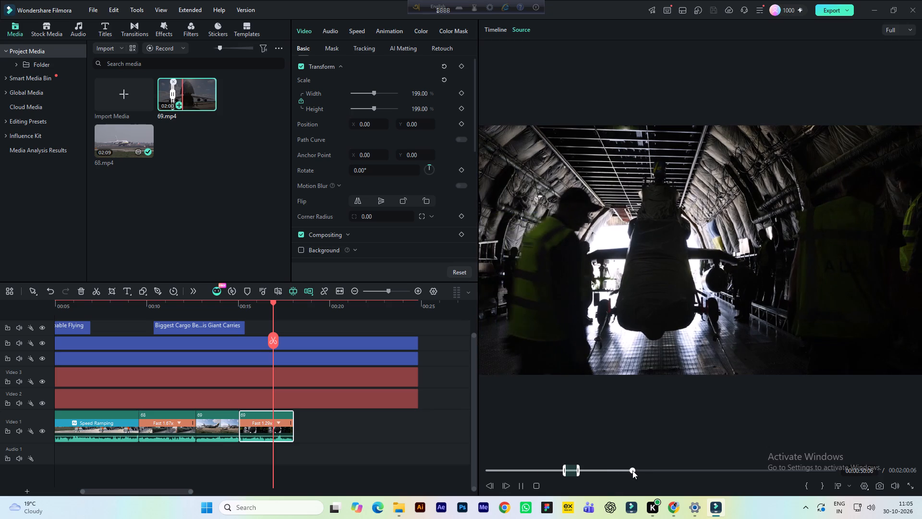
click(643, 470)
click(650, 470)
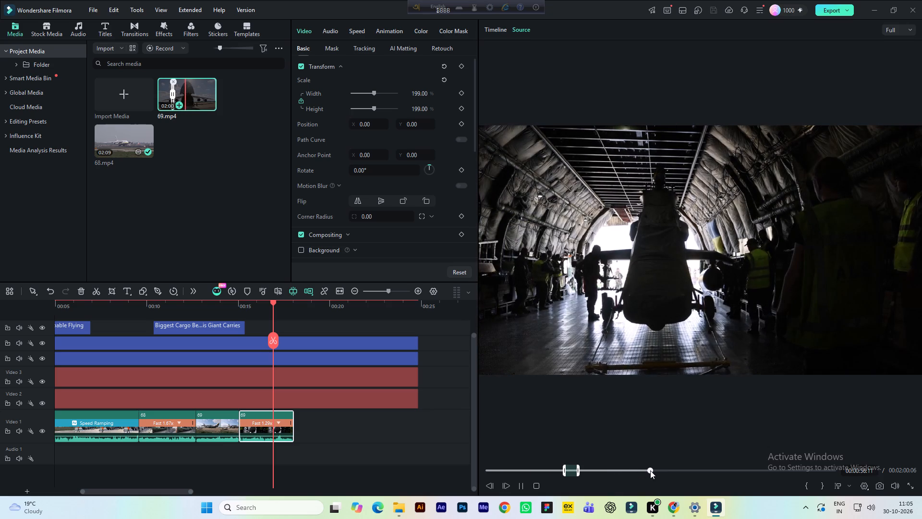
click(655, 470)
click(662, 470)
click(668, 470)
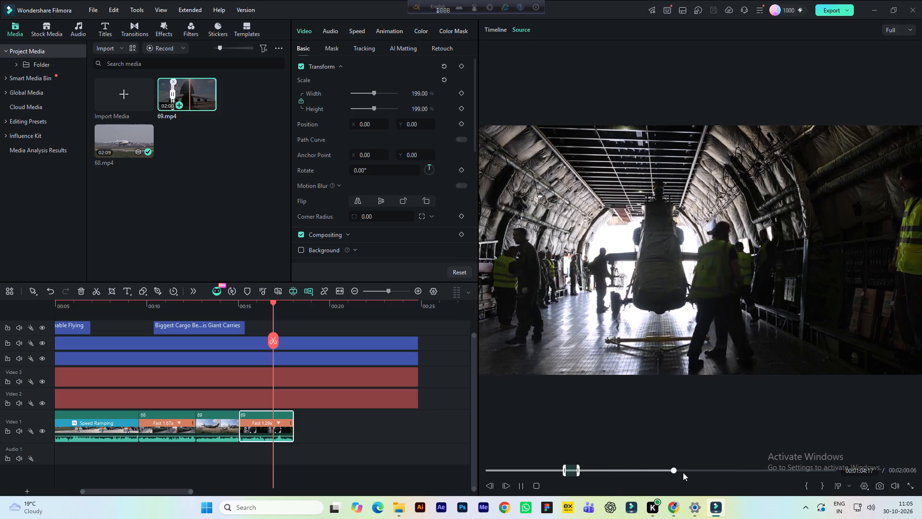
click(683, 470)
click(692, 470)
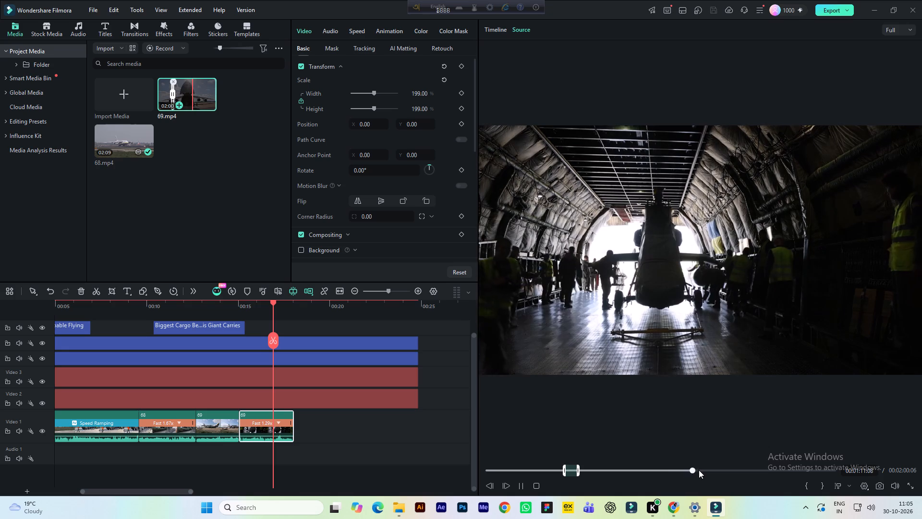
click(699, 470)
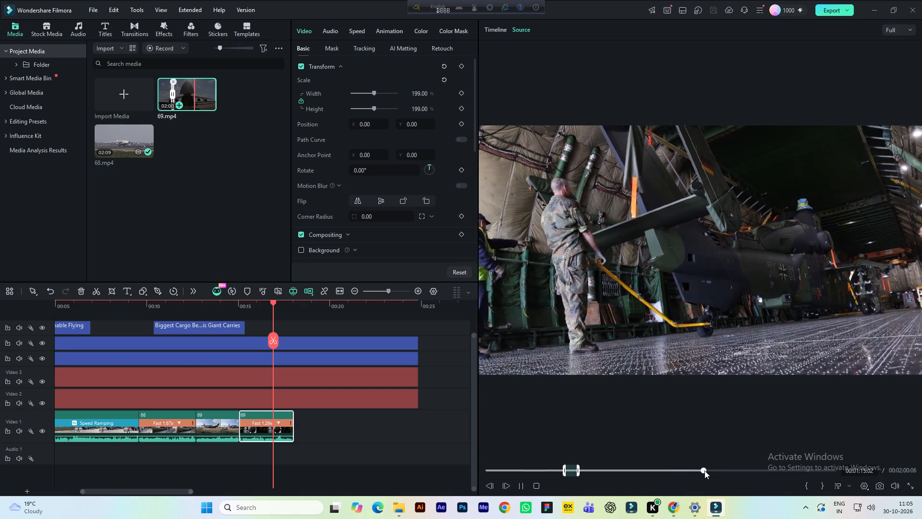
Mark a segment of the helicopter-loading shot in 69.mp4, from about 1:15 to about 1:22.
key(space)
click(805, 486)
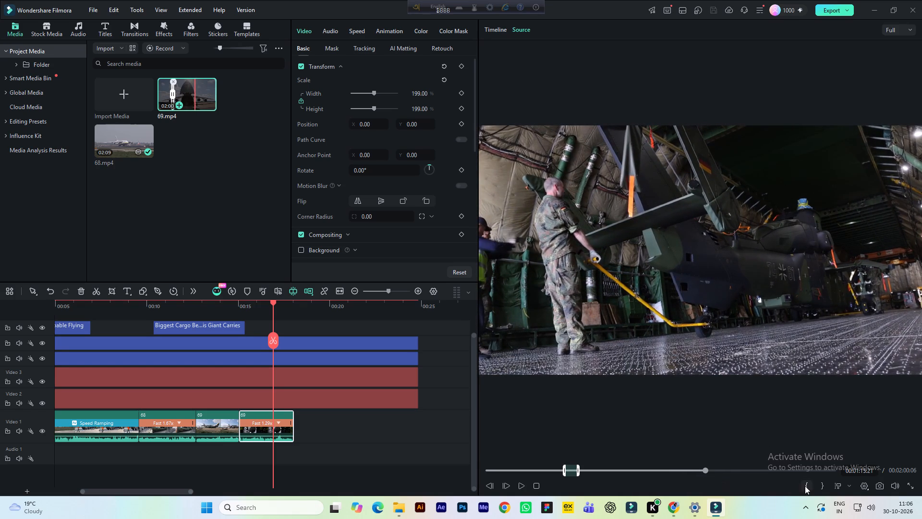
key(space)
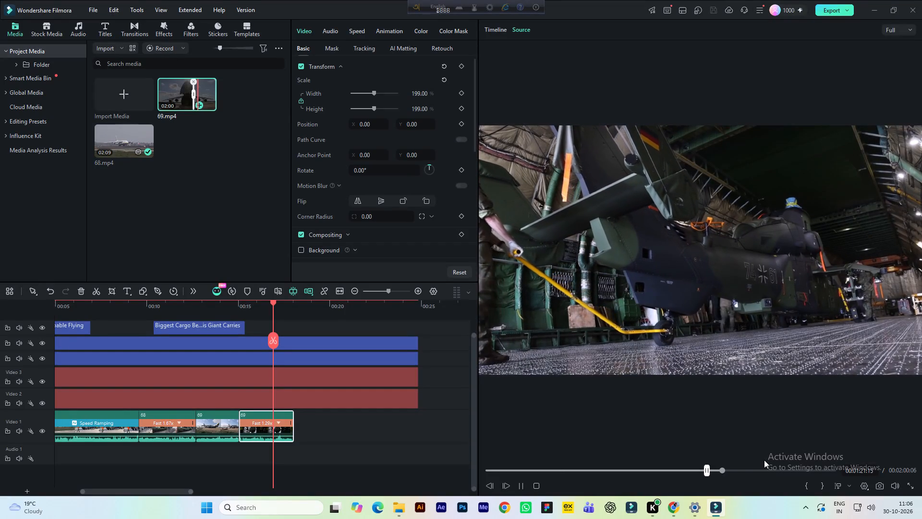
key(space)
key(space)
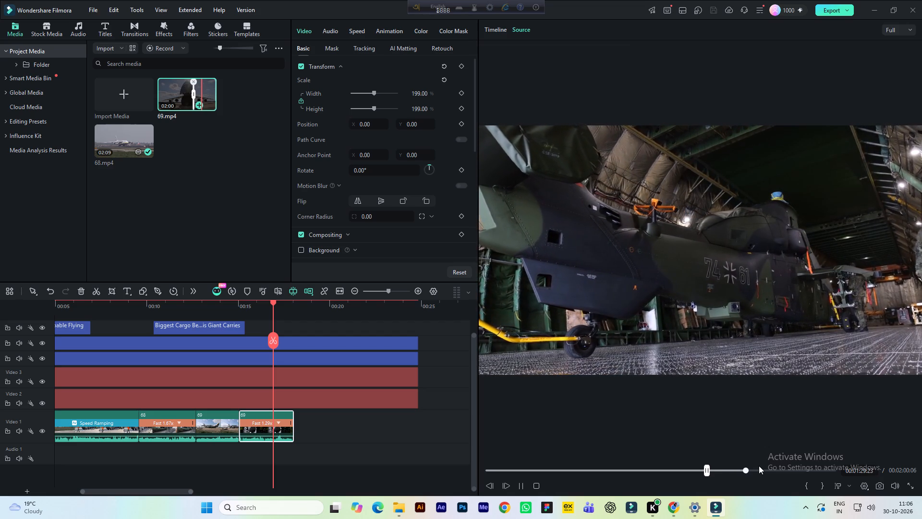
key(space)
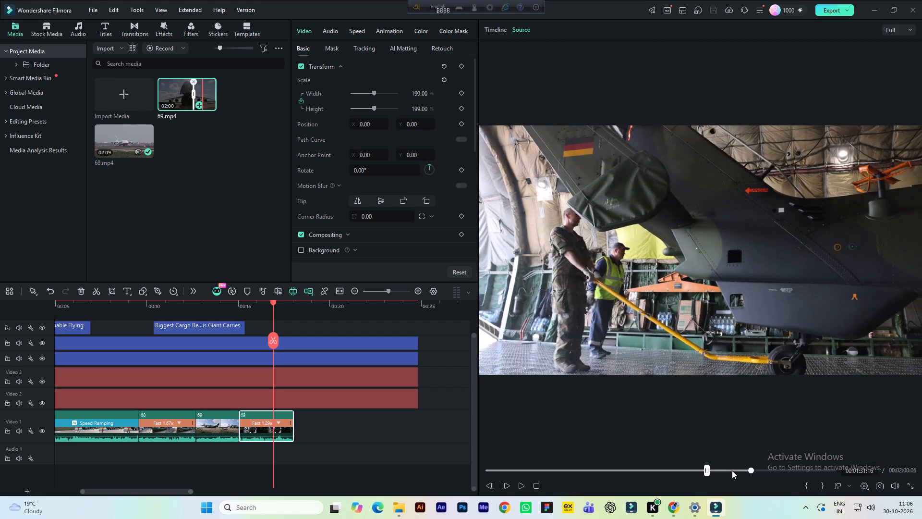
click(732, 470)
click(725, 471)
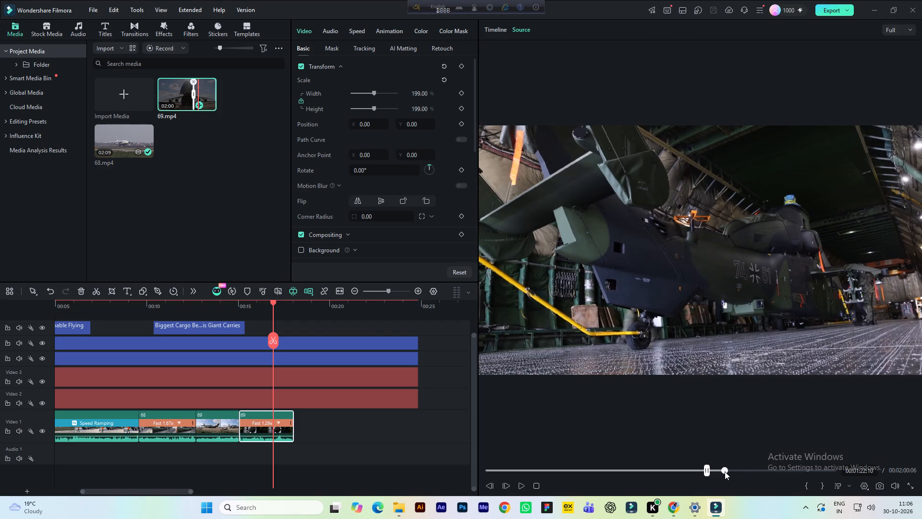
click(722, 472)
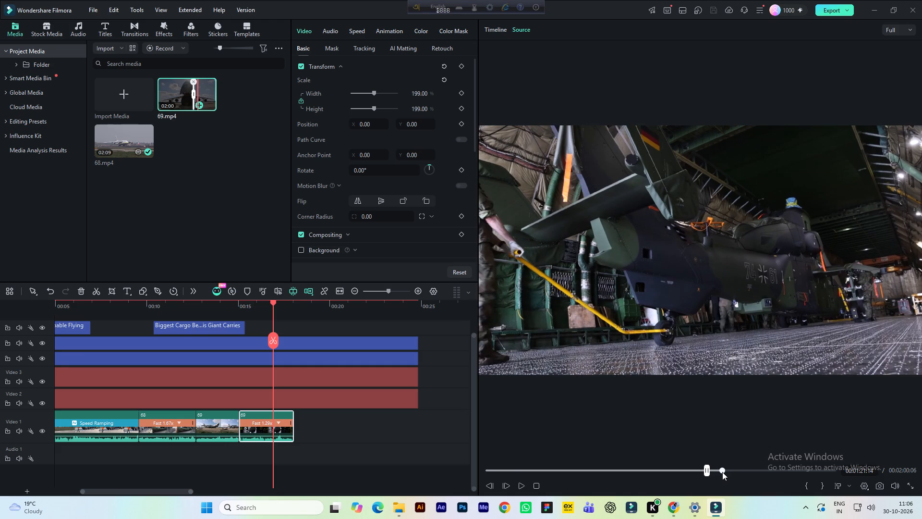
key(space)
key(space)
click(817, 483)
Place the marked helicopter segment directly after the fifth clip on the Video 1 track.
drag(760, 334, 624, 345)
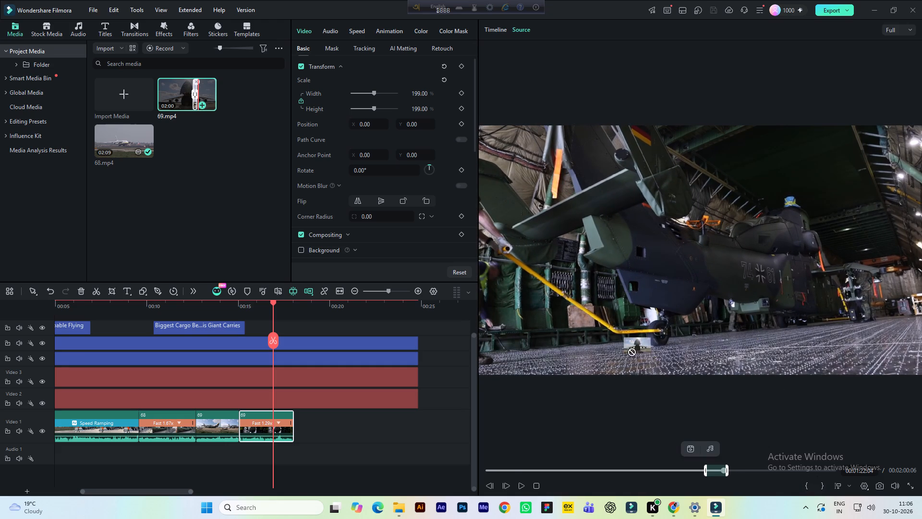
drag(624, 345, 353, 441)
click(514, 272)
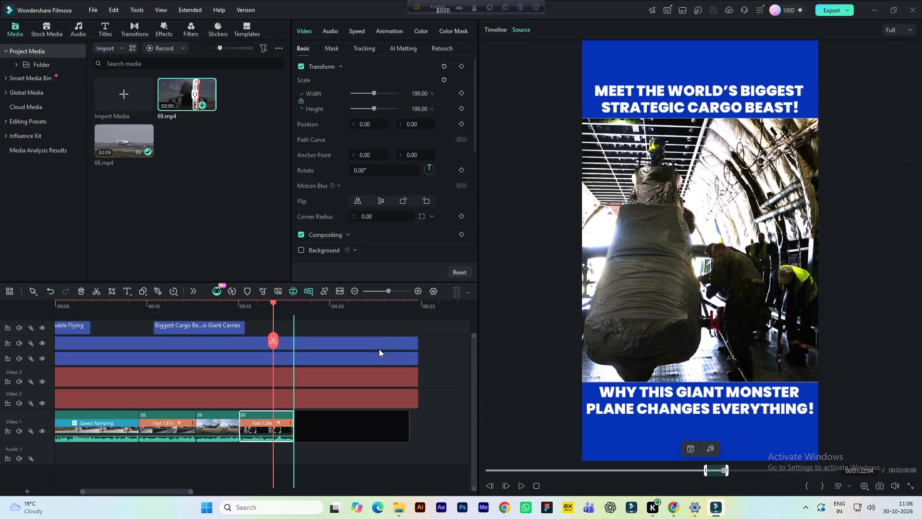
Scale the newly placed sixth clip, the helicopter shot, to 199% and save the project.
click(338, 304)
click(365, 429)
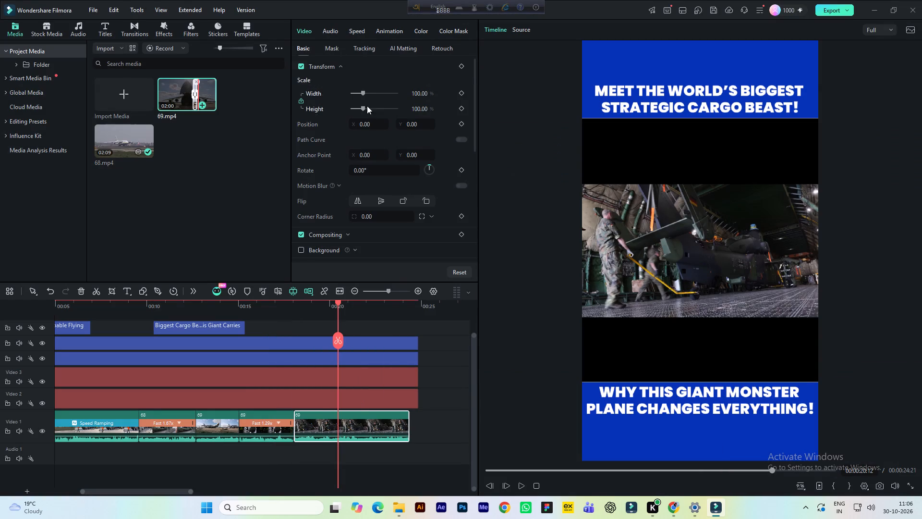
click(354, 25)
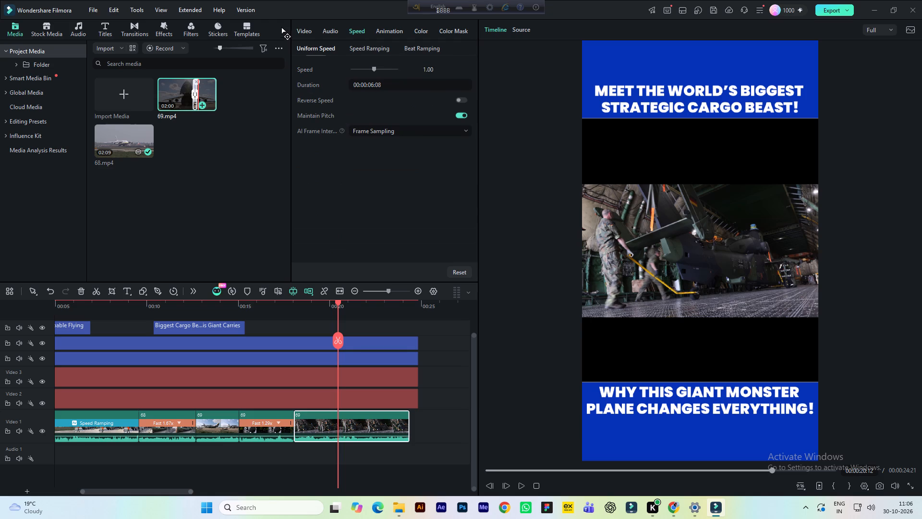
click(307, 34)
click(418, 95)
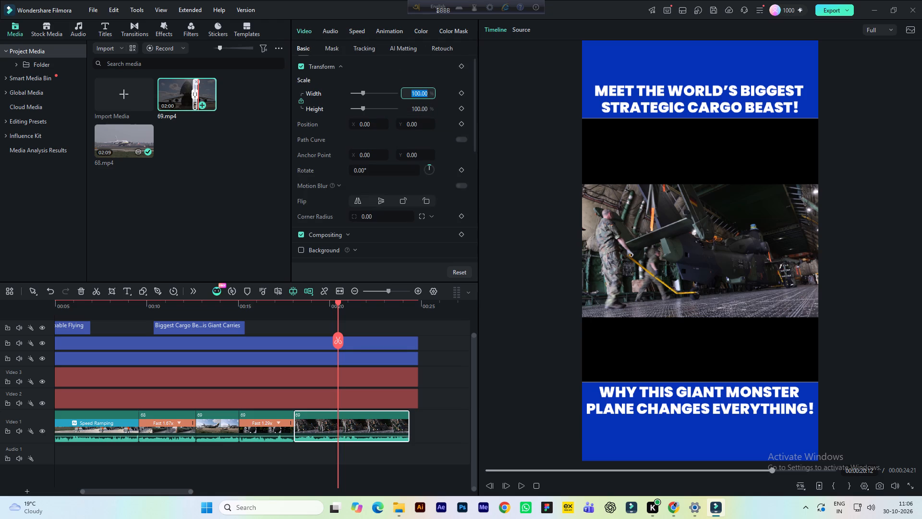
text(199)
key(Return)
key(ctrl+s)
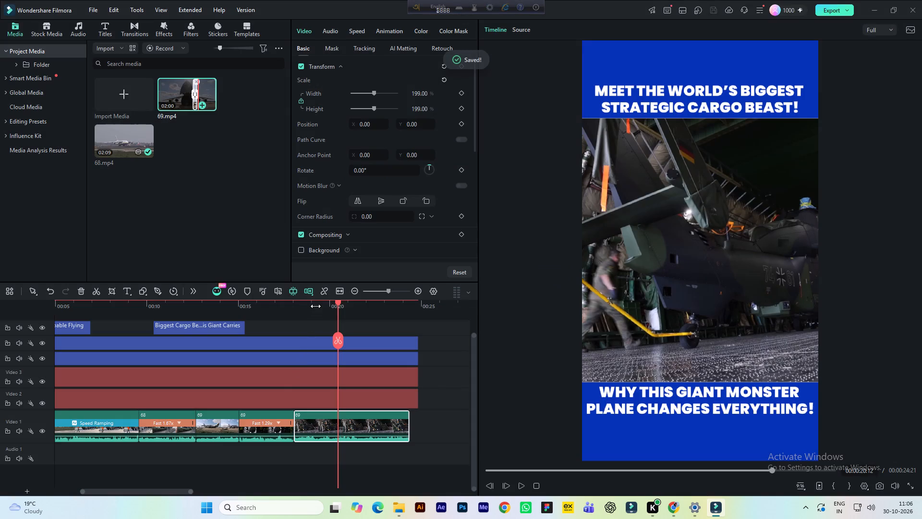
Colour-grade the sixth clip with brightness 31, contrast 16, highlight 16, saturation 35 and vibrance 49.
click(315, 306)
click(353, 424)
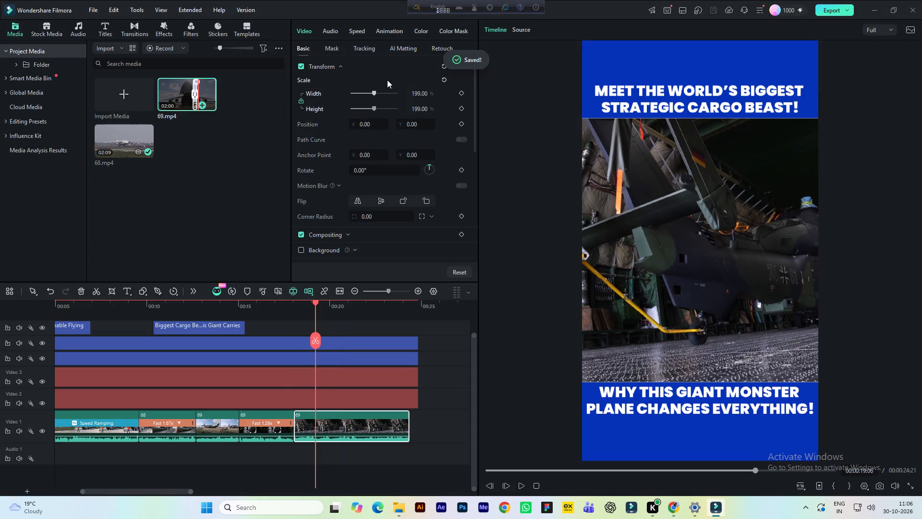
click(418, 29)
scroll(412, 72, down, 1)
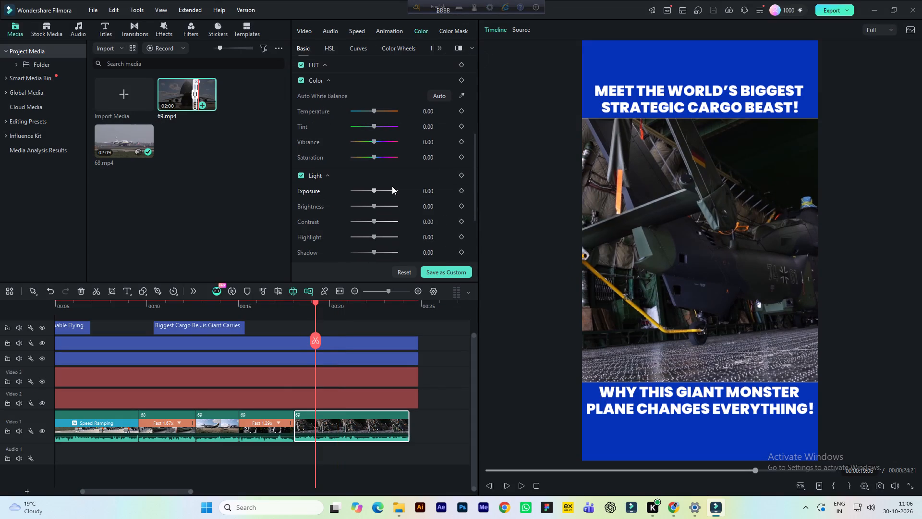
click(429, 205)
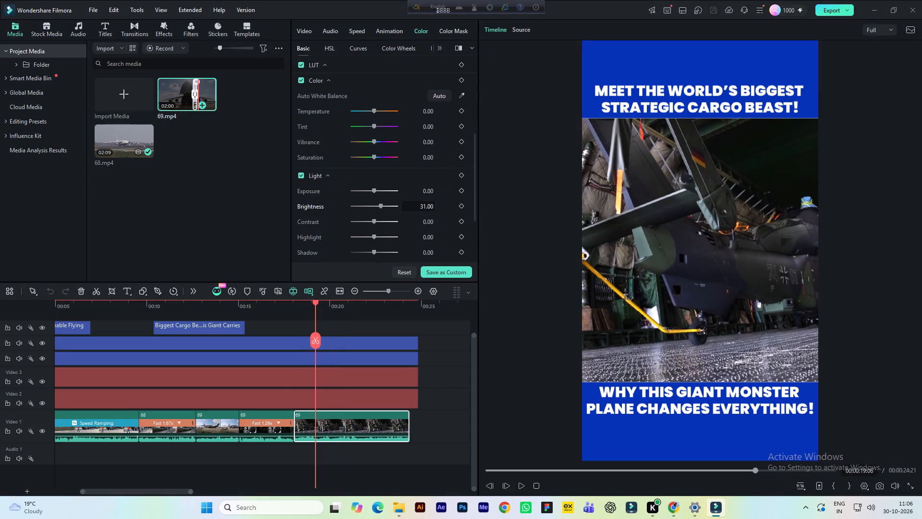
click(425, 224)
scroll(426, 222, down, 1)
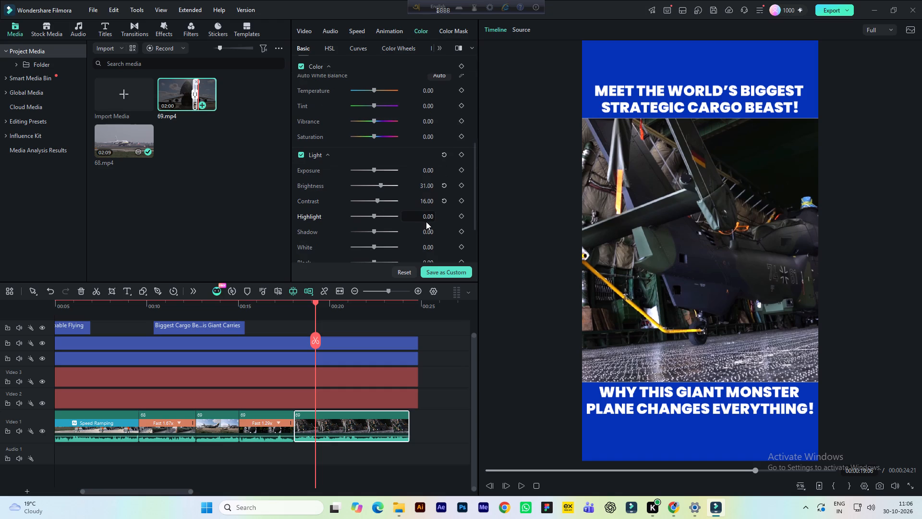
click(426, 220)
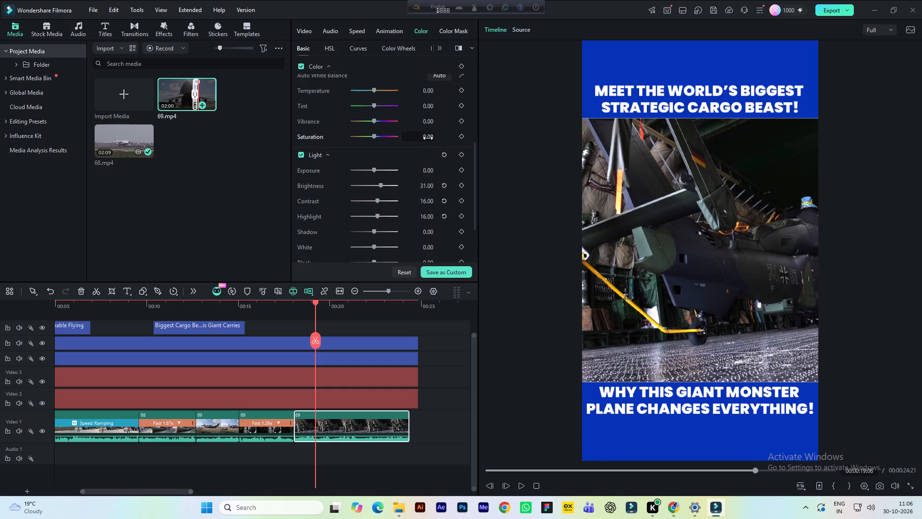
click(428, 137)
click(425, 123)
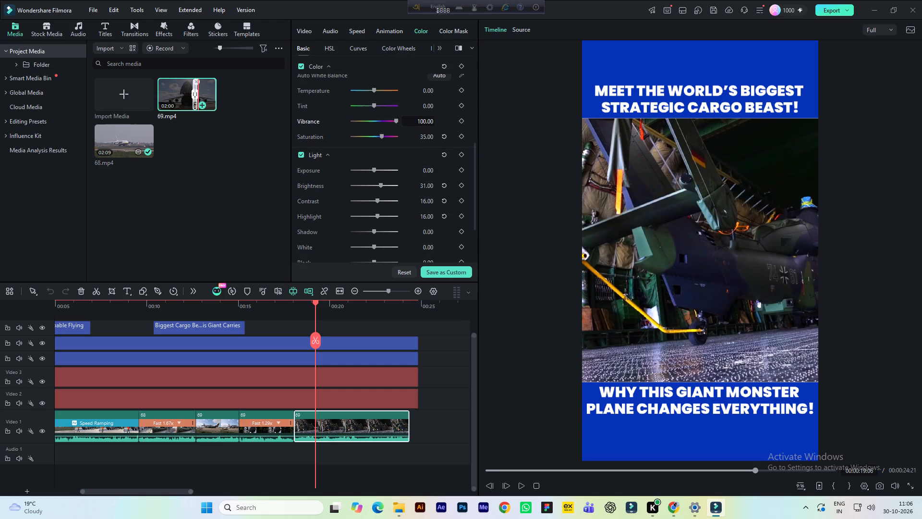
Raise the sixth clip's brightness to 42 and highlight to 34, and play the graded clip briefly.
scroll(418, 206, down, 1)
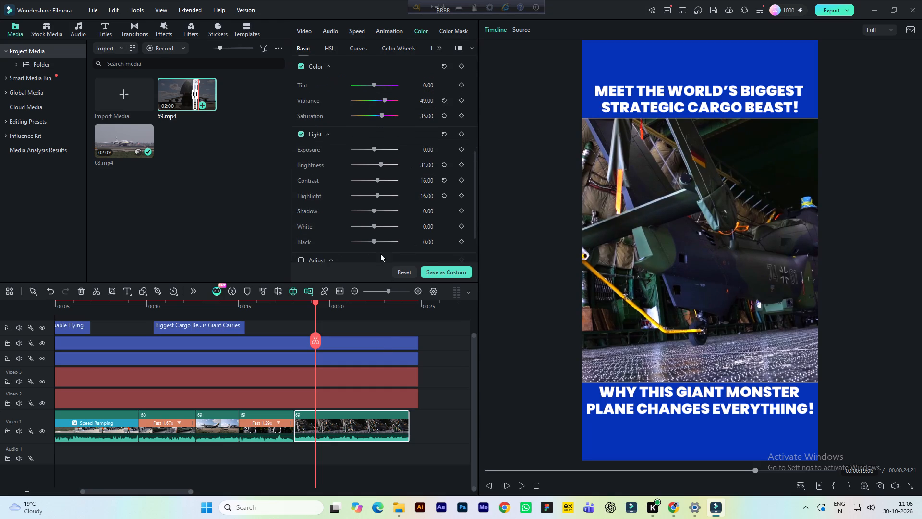
click(428, 169)
click(424, 195)
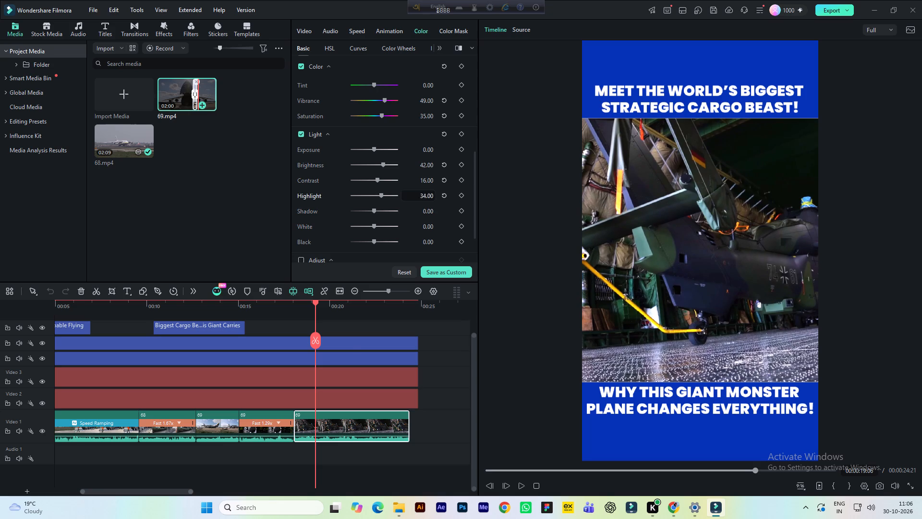
key(space)
key(space)
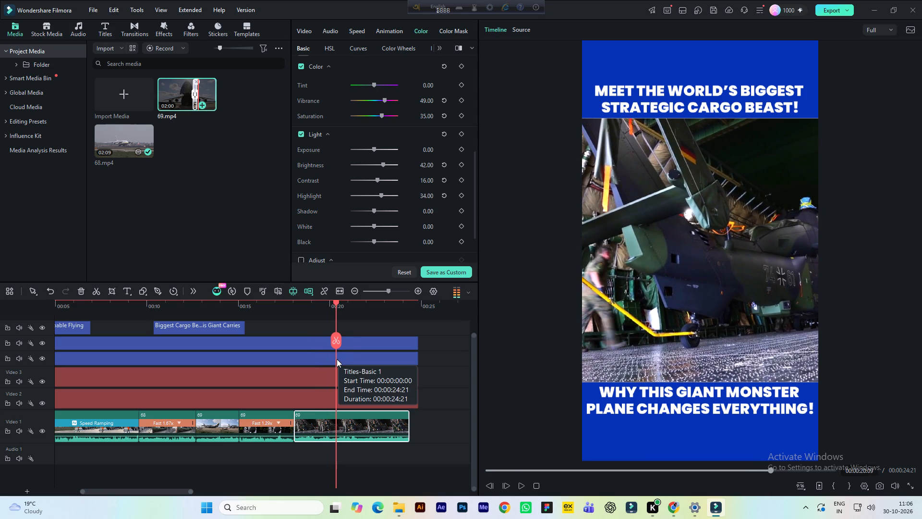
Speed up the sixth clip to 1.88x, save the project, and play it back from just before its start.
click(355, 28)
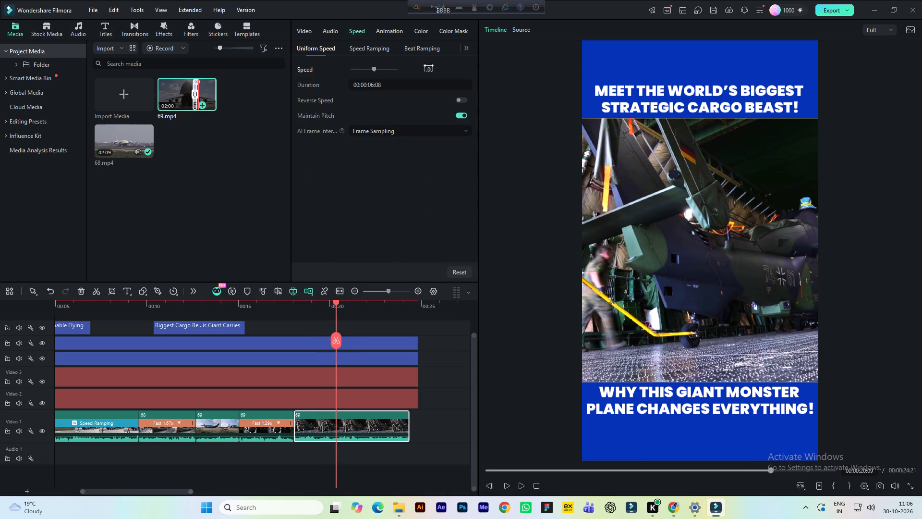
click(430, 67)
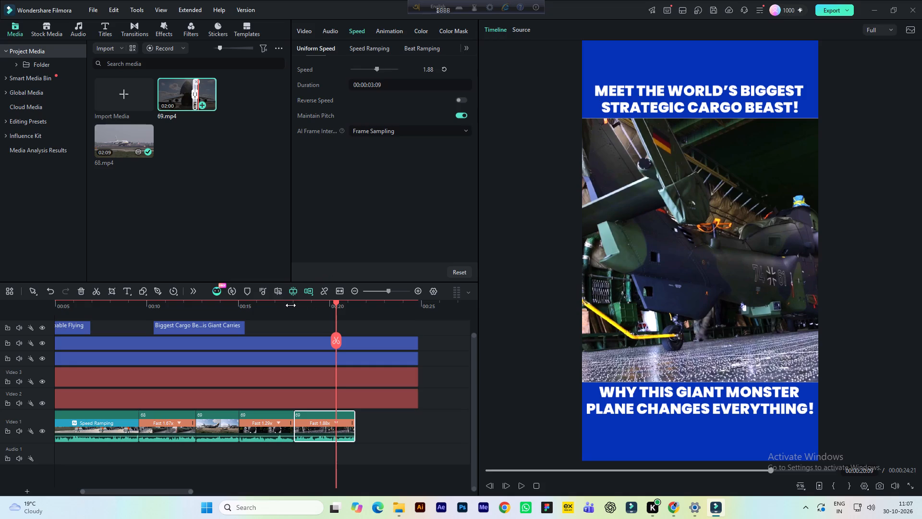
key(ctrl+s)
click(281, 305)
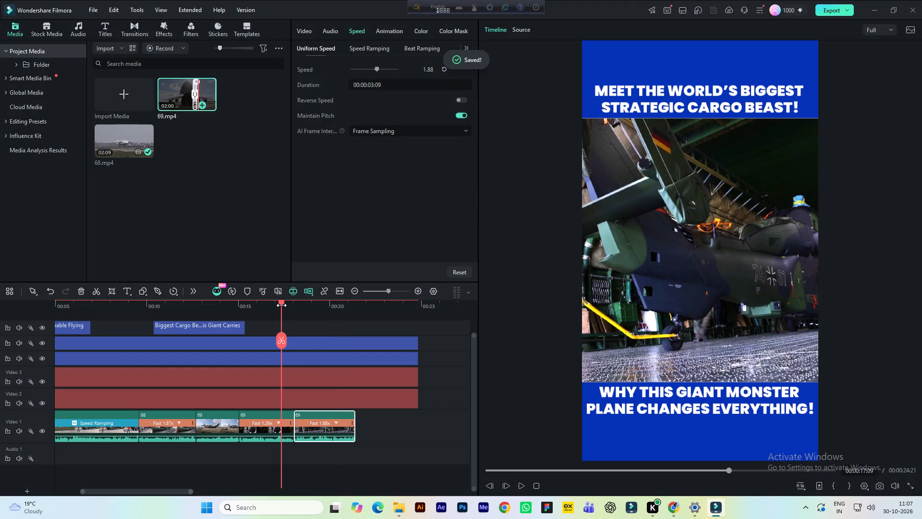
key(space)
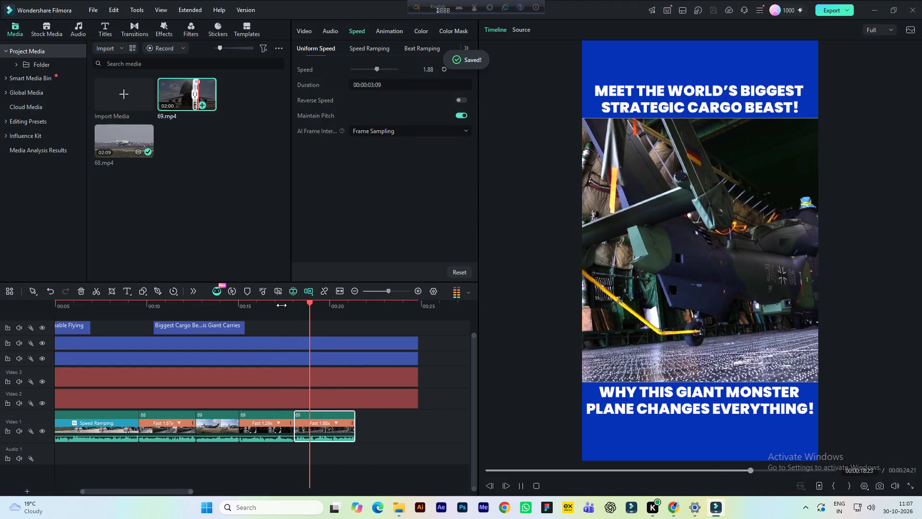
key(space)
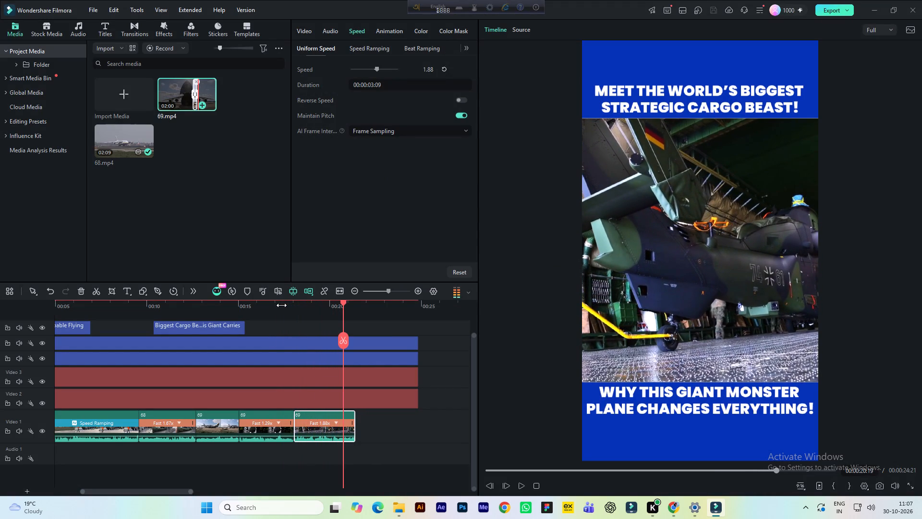
Set the sixth clip's speed to 2.91x, play it back from just before its start, and save the project.
click(432, 72)
click(291, 305)
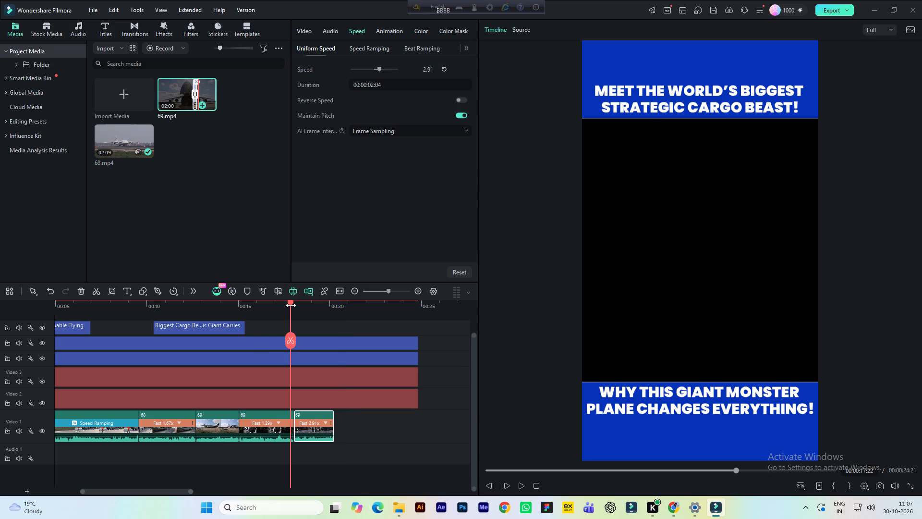
key(space)
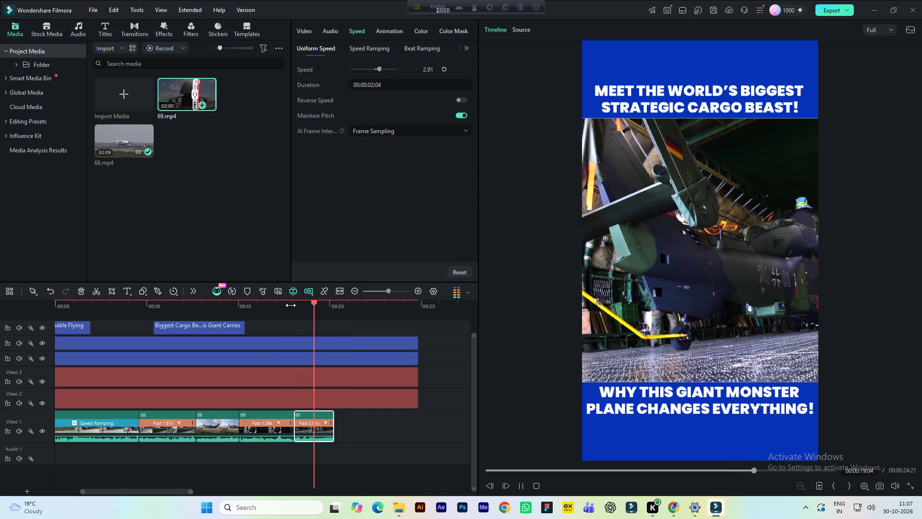
key(space)
key(ctrl+s)
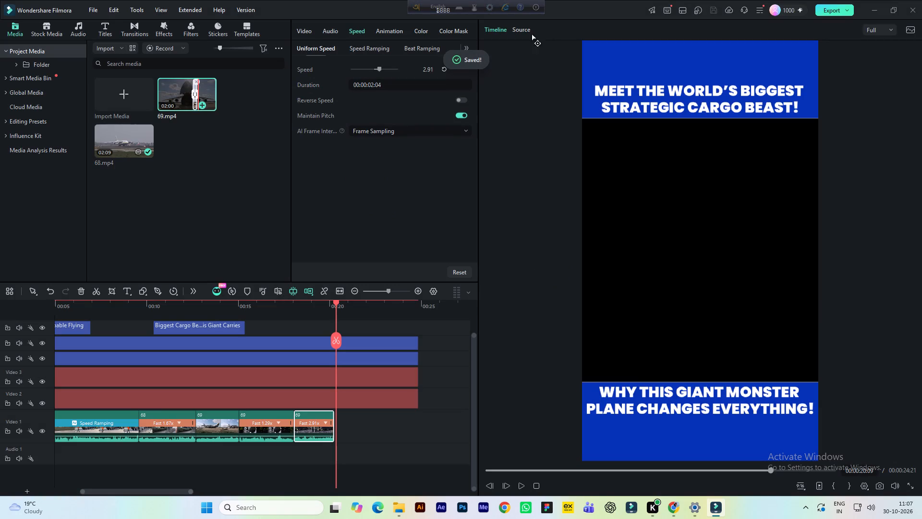
Play the 69.mp4 source on to the next helicopter shot and mark the segment's start at about 1:32.
click(527, 29)
key(space)
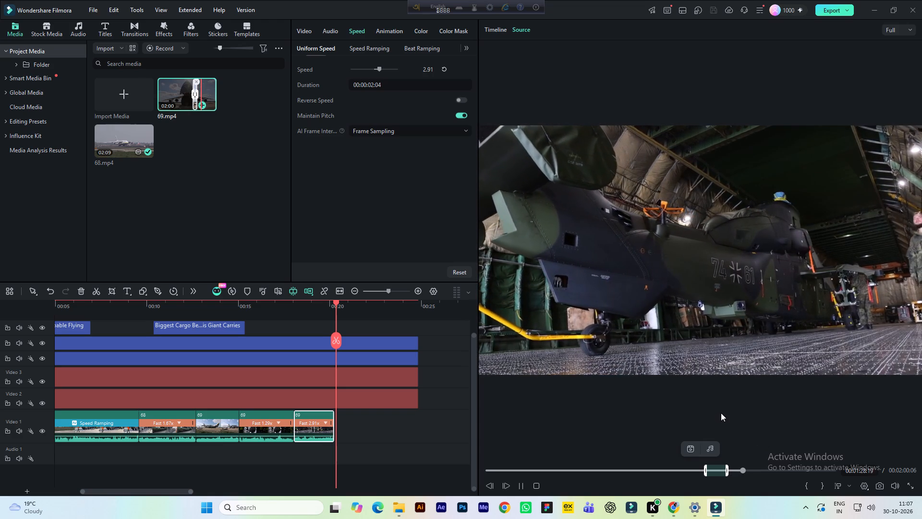
click(750, 470)
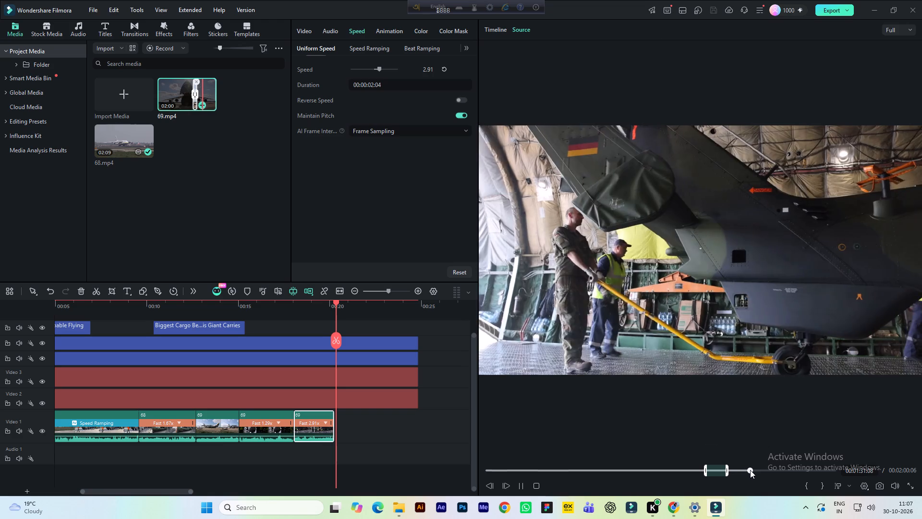
key(space)
click(806, 485)
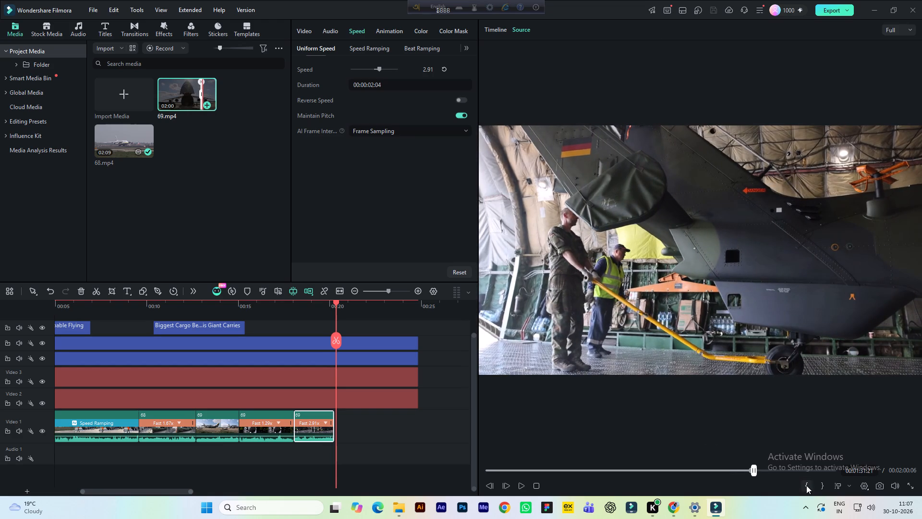
Scan the rest of the helicopter shot in 69.mp4 and mark the segment's end at about 1:58.
key(space)
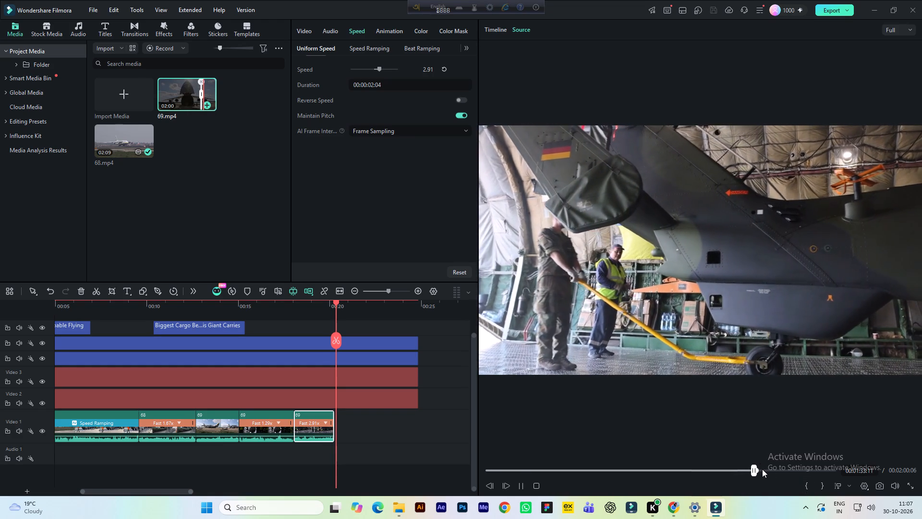
click(762, 469)
click(764, 469)
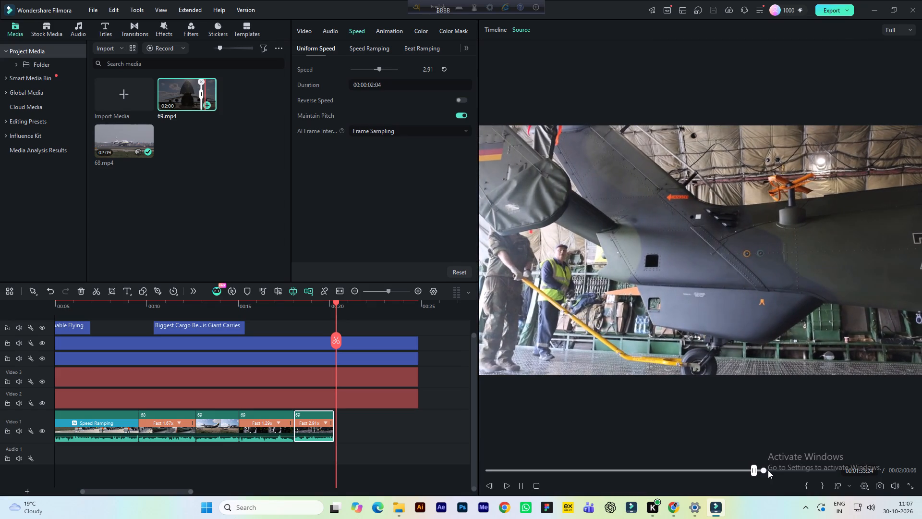
click(769, 470)
click(777, 471)
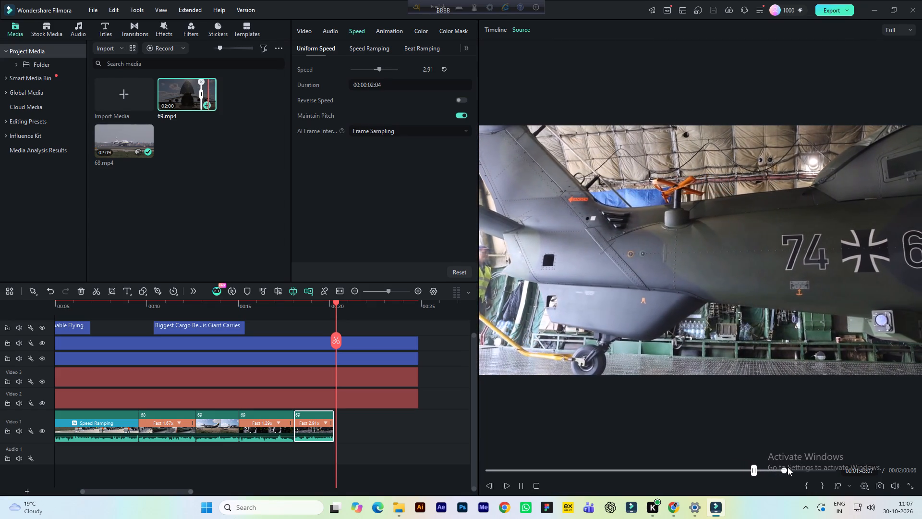
click(788, 467)
click(793, 467)
click(798, 469)
click(805, 470)
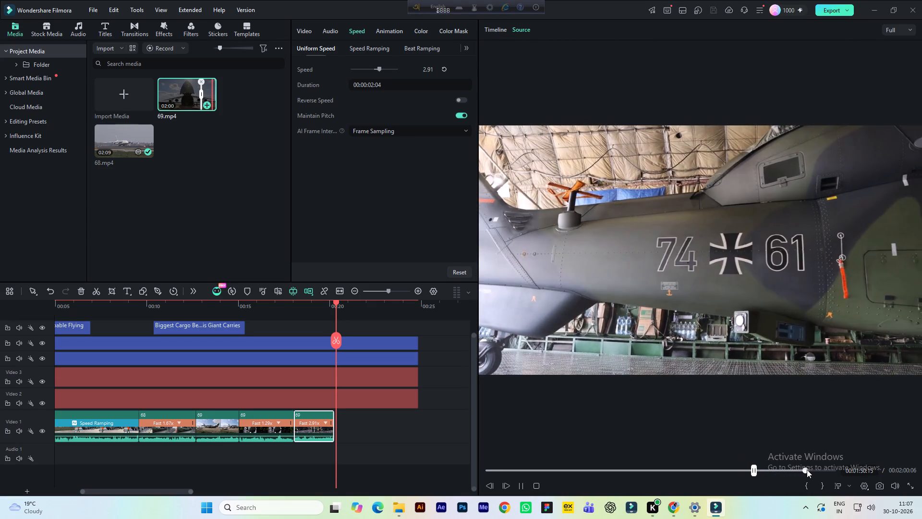
click(810, 470)
click(817, 470)
click(825, 471)
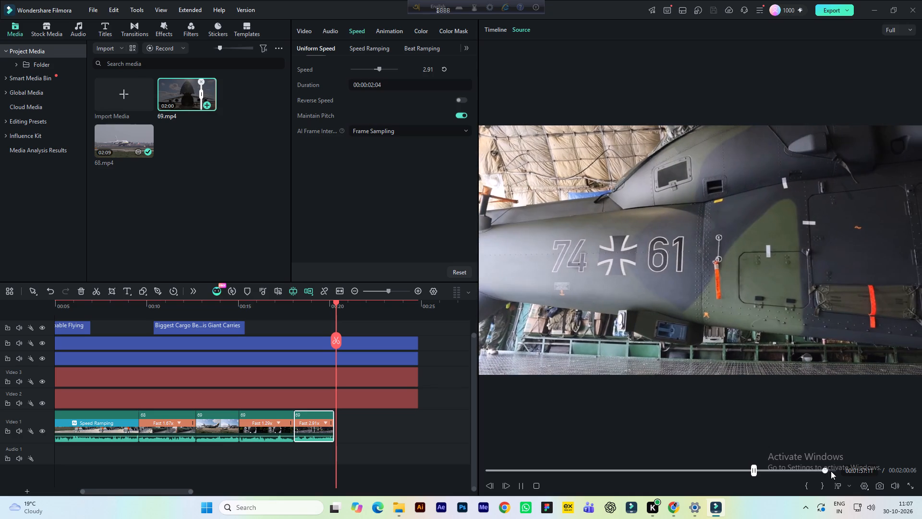
click(832, 471)
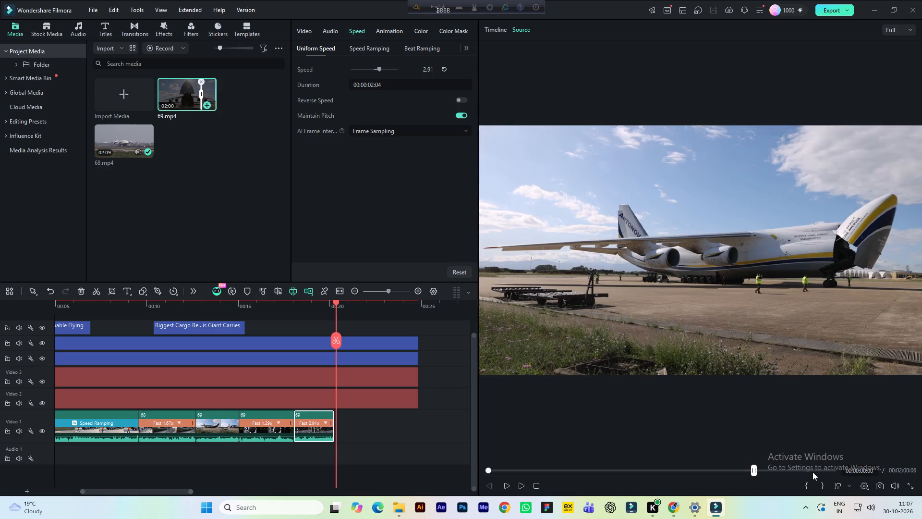
click(816, 470)
click(826, 470)
click(821, 487)
Place the marked 69.mp4 helicopter segment right after the sixth clip on Video 1, keeping the 1080x1920 25fps project settings.
drag(711, 333, 509, 381)
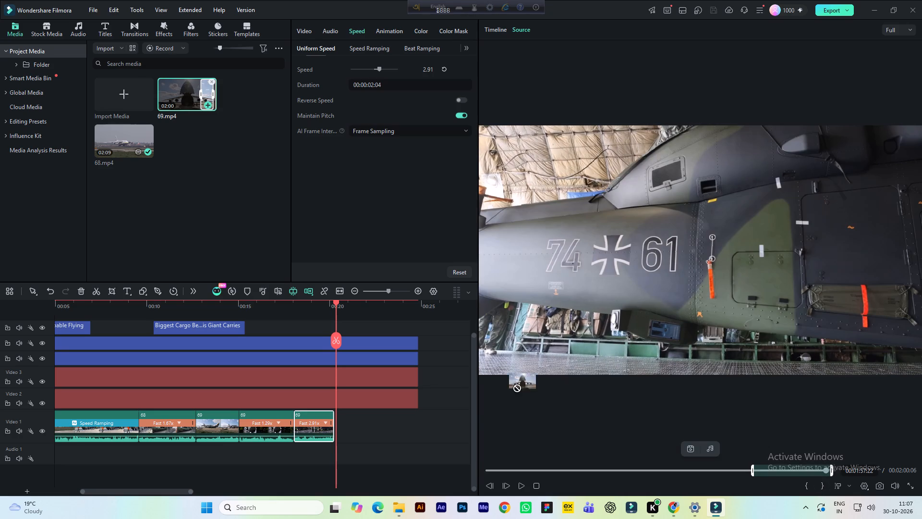
drag(509, 381, 405, 432)
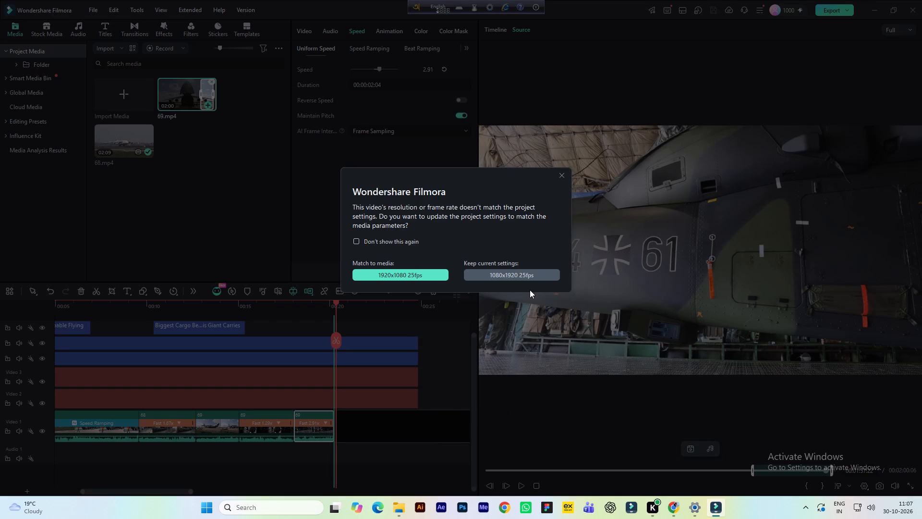
click(532, 272)
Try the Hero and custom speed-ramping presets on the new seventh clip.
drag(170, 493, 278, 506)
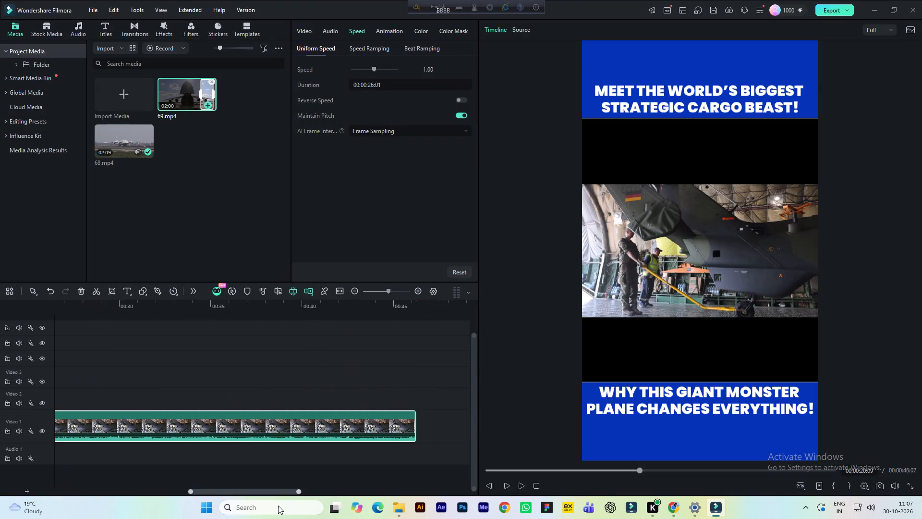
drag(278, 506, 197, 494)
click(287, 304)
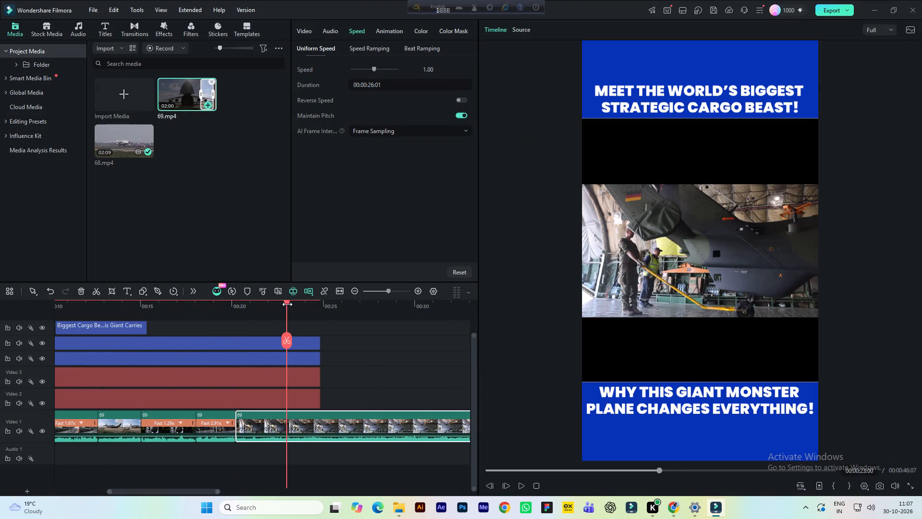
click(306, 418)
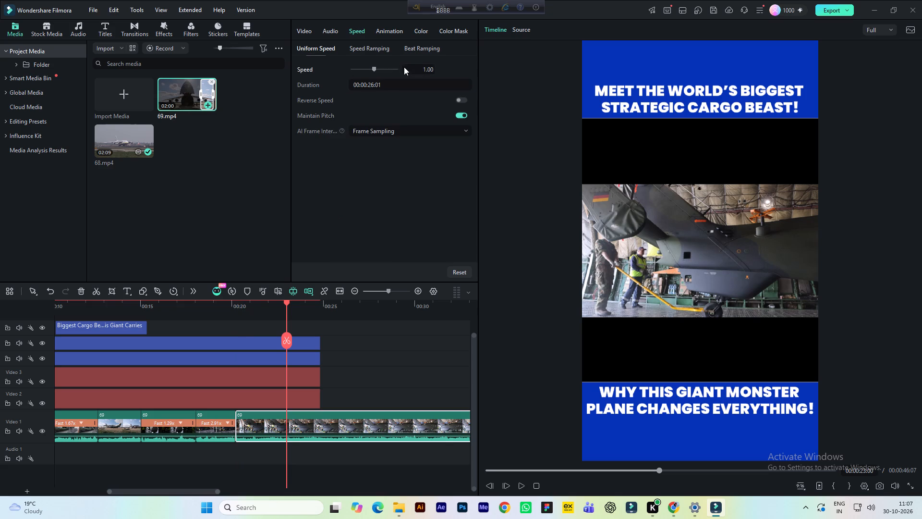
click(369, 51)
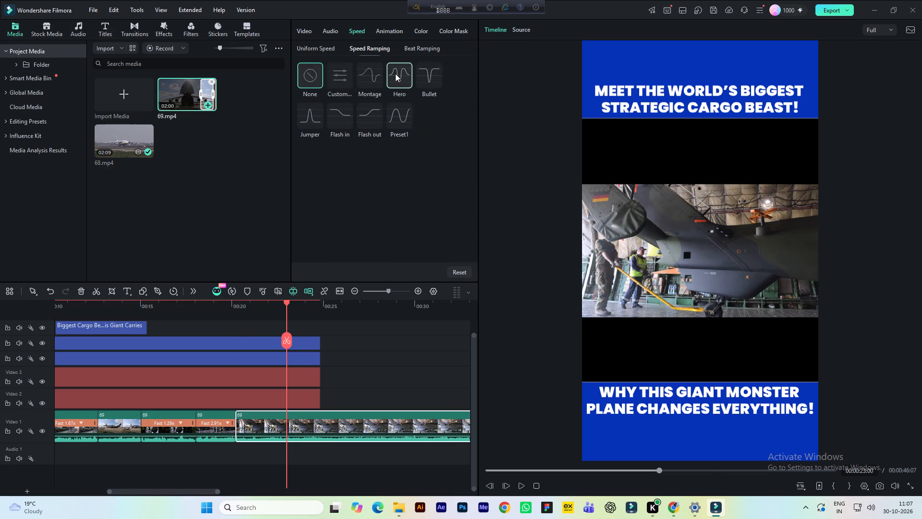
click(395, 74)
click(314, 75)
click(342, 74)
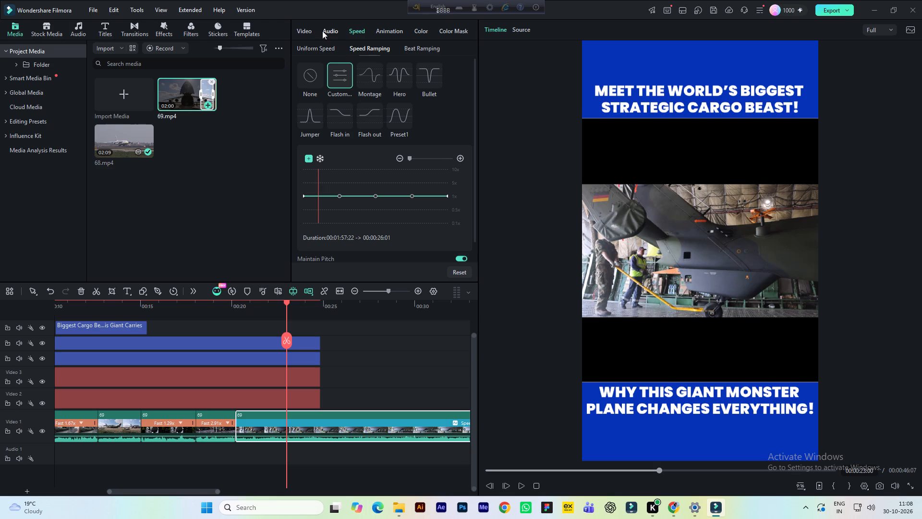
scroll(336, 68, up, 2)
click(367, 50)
Set the seventh clip's uniform speed to 5.54x.
click(328, 49)
drag(423, 70, 434, 71)
click(498, 253)
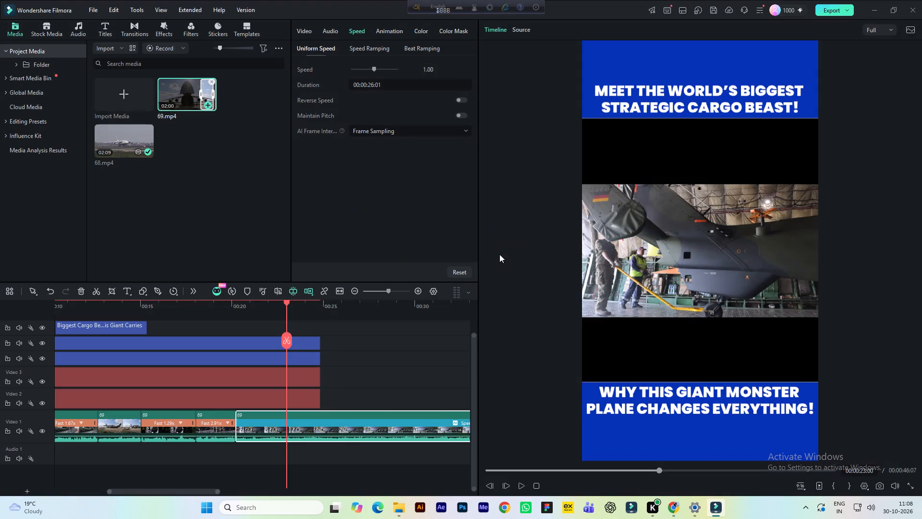
click(428, 69)
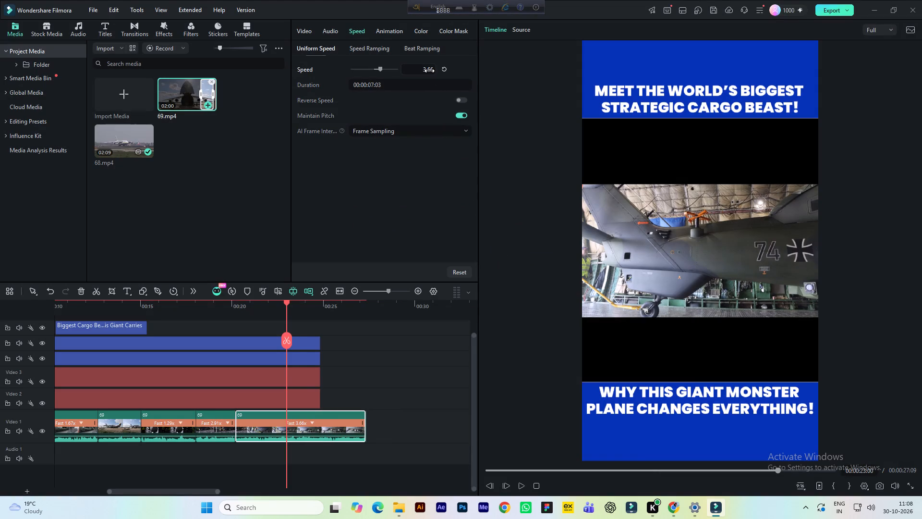
click(430, 71)
click(430, 71)
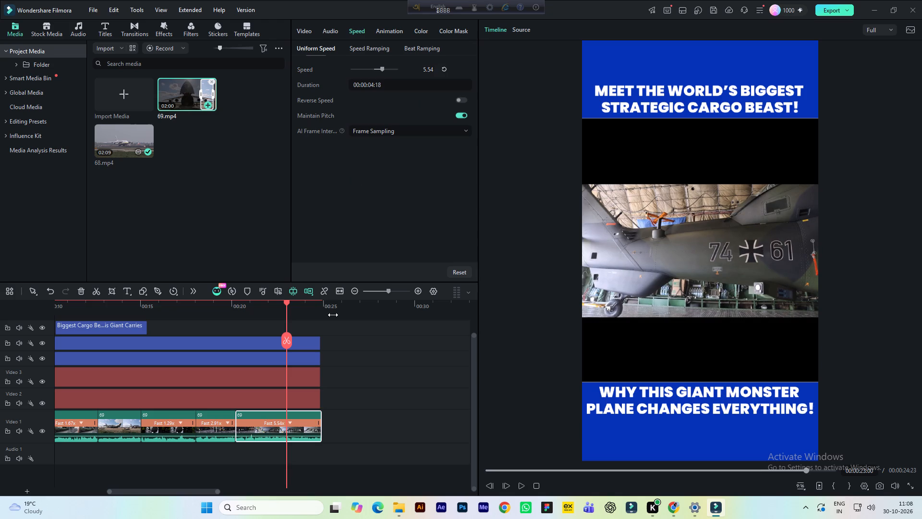
Extend both full-length titles and both colour layers to the seventh clip's end, and play back from just before that clip.
drag(328, 342, 314, 405)
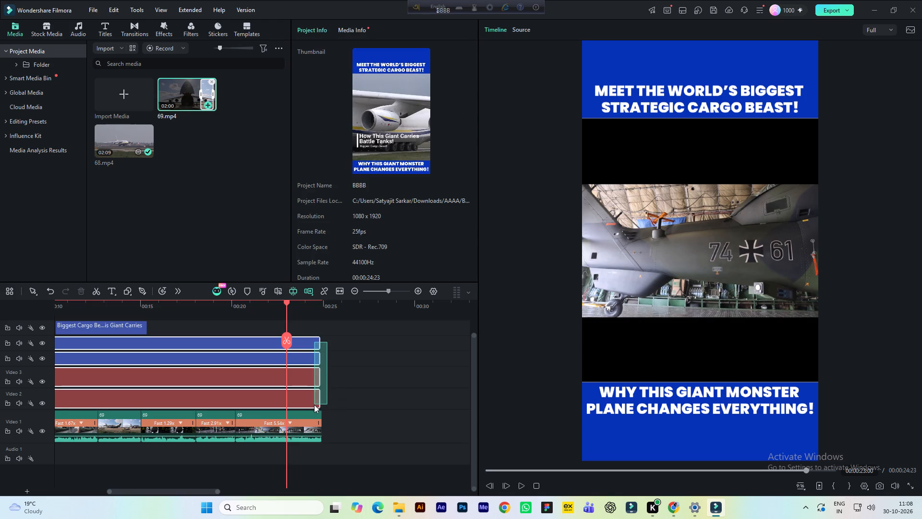
click(320, 401)
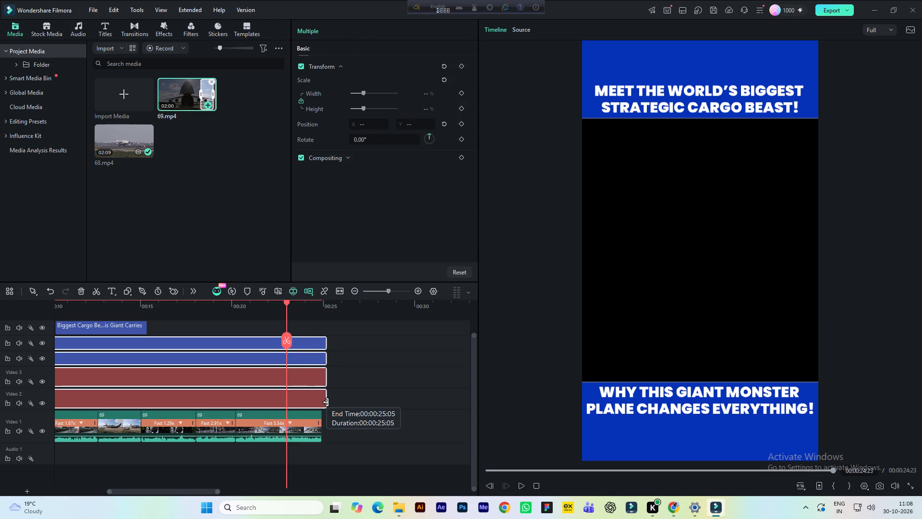
key(space)
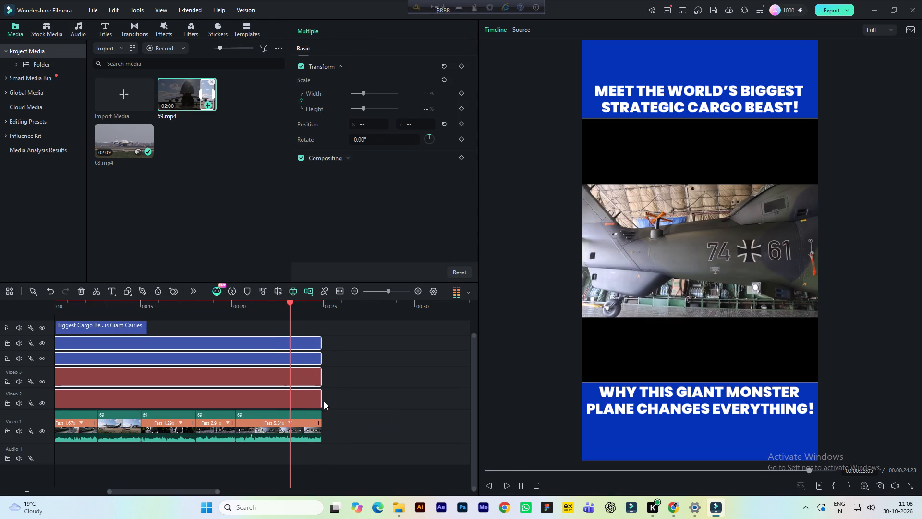
key(space)
click(209, 311)
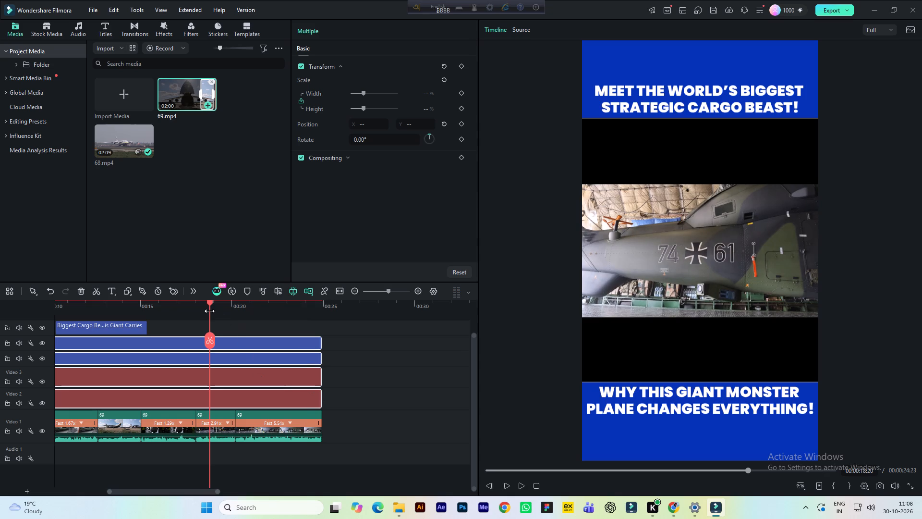
key(space)
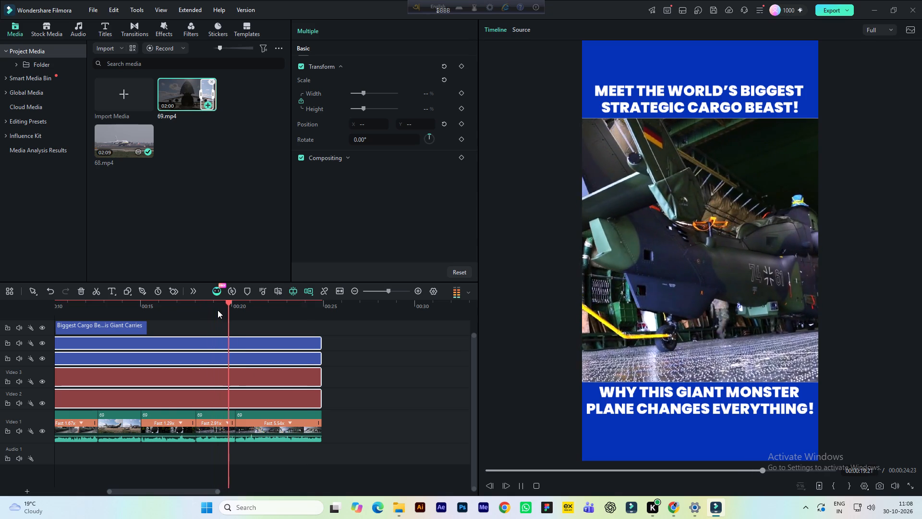
key(space)
Scale the seventh clip to 199% and save the project.
click(297, 444)
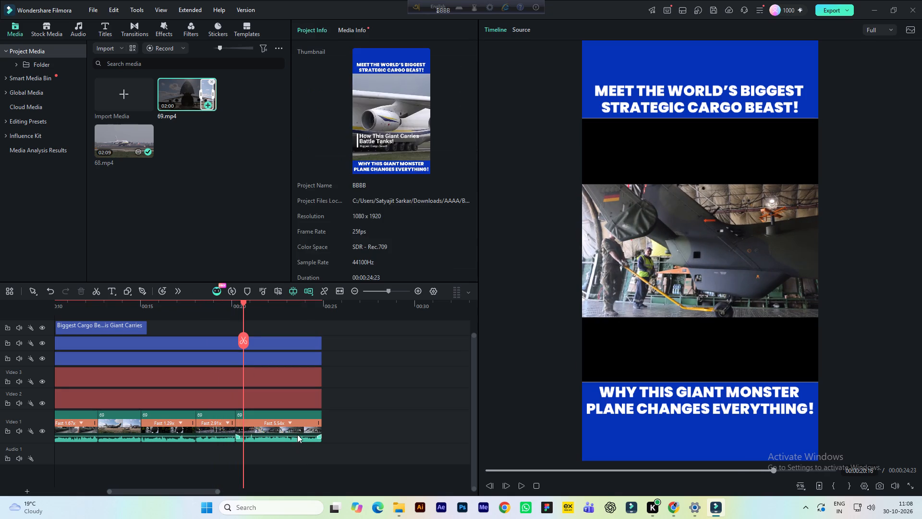
click(297, 434)
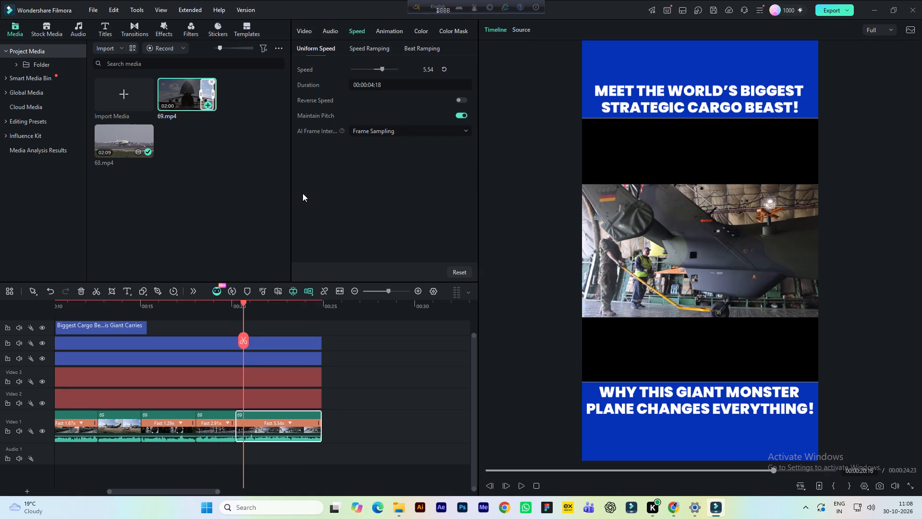
click(305, 30)
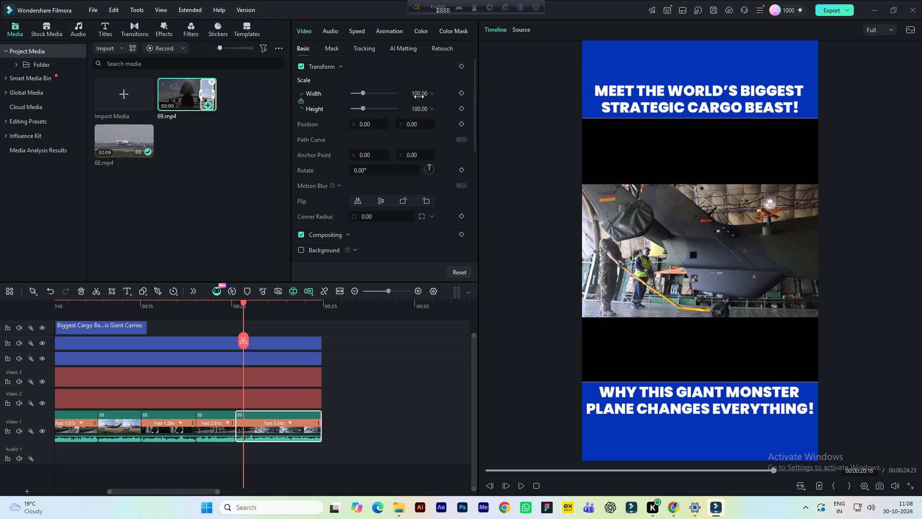
click(421, 94)
text(199)
key(Return)
key(ctrl+s)
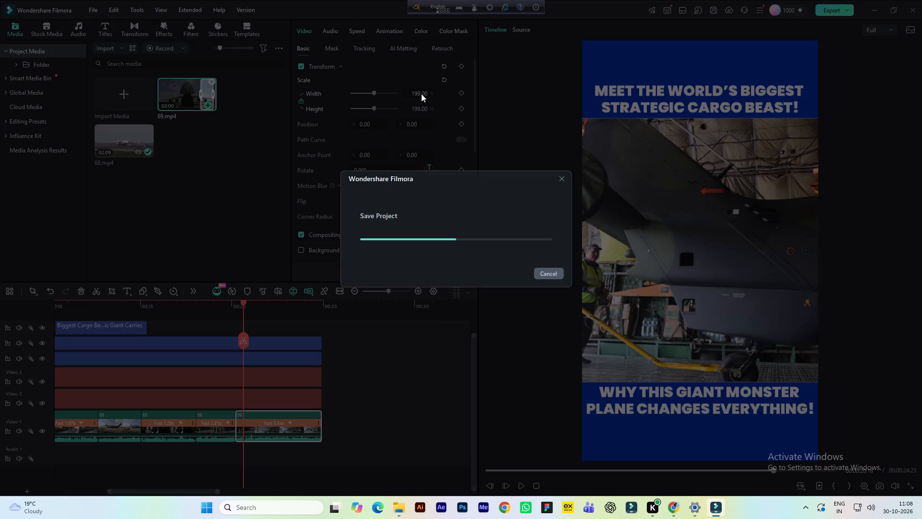
Grade the seventh clip's light with brightness 25, contrast 16, highlight 15, shadow 35 and white 27.
click(208, 311)
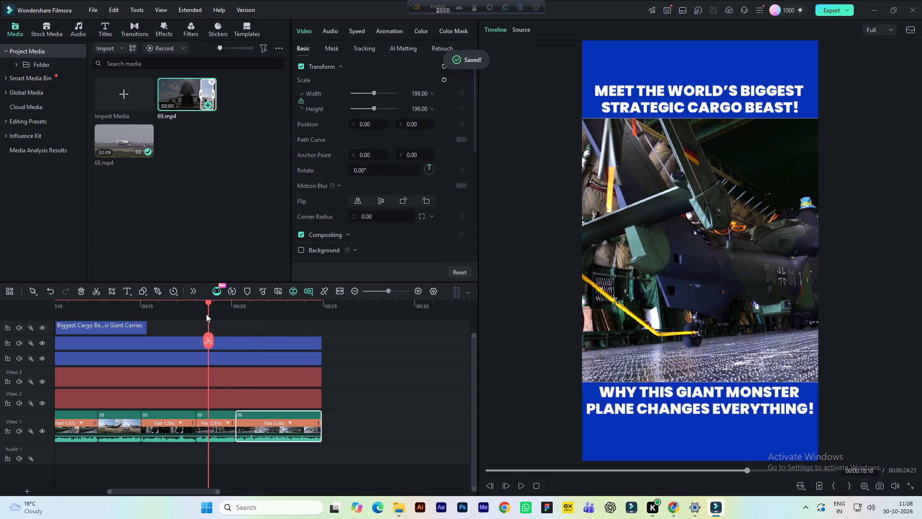
click(262, 309)
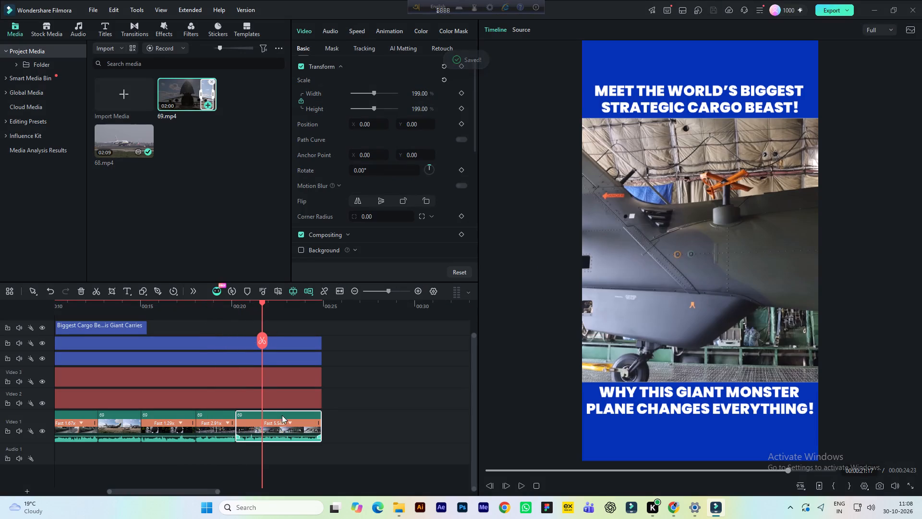
click(283, 417)
key(ctrl+s)
click(420, 32)
scroll(414, 139, down, 1)
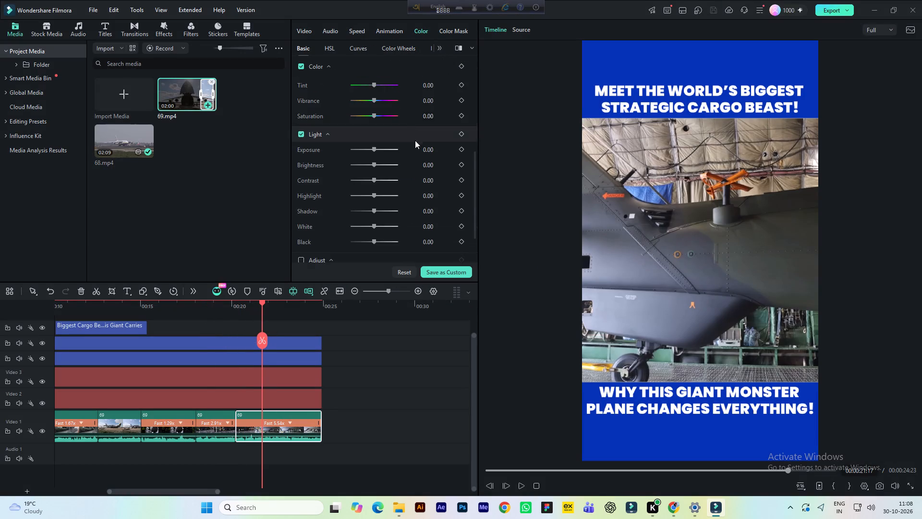
click(425, 145)
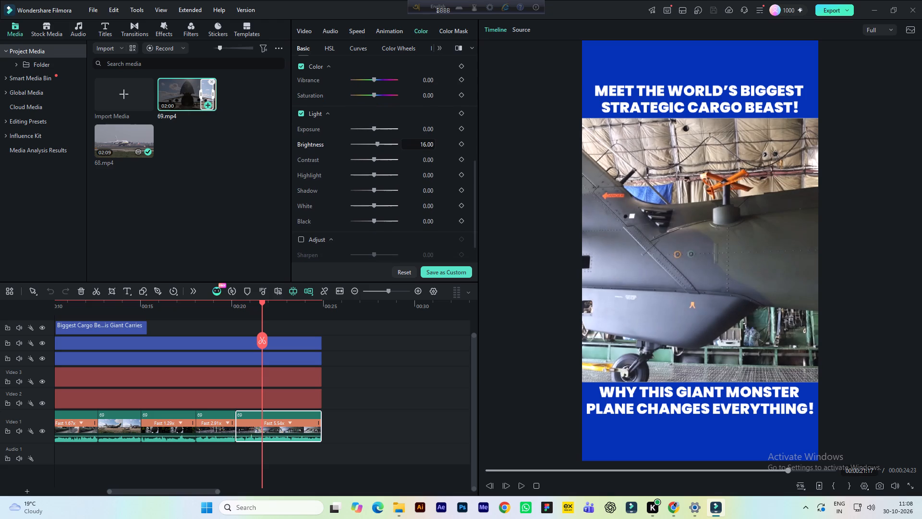
click(423, 157)
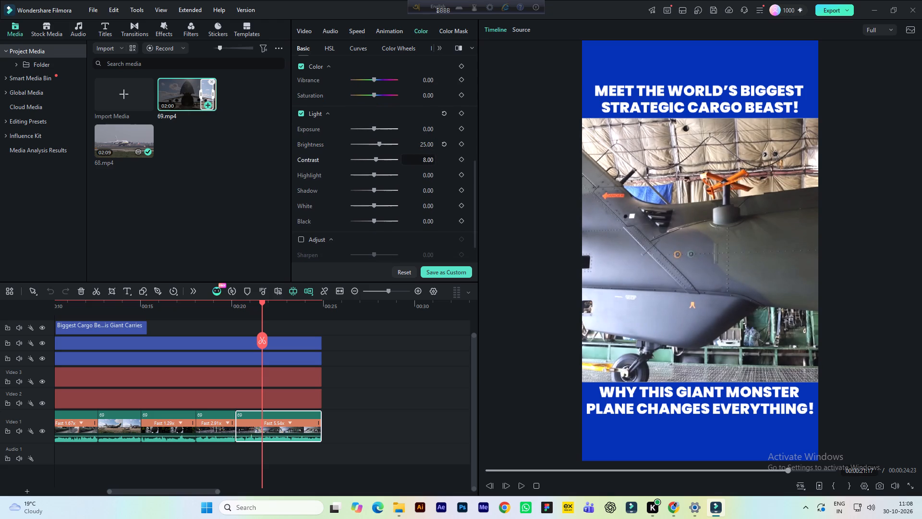
click(422, 172)
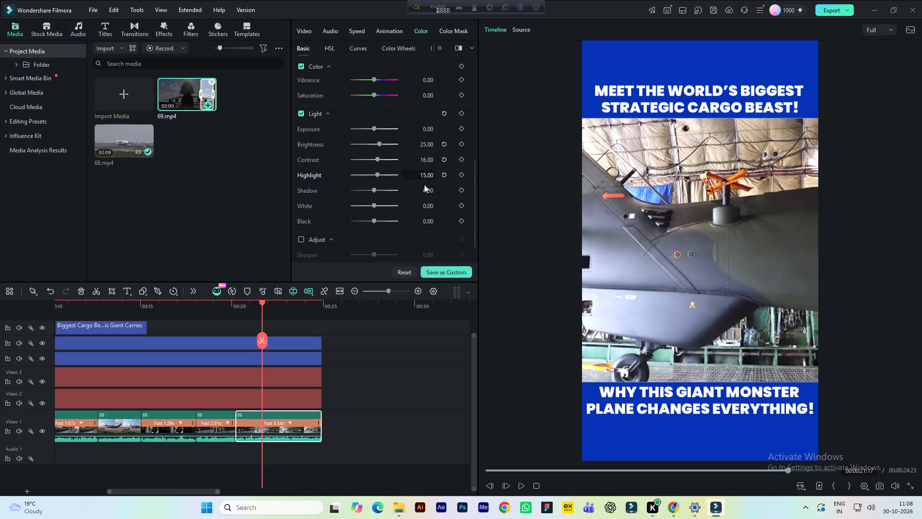
click(429, 192)
click(426, 208)
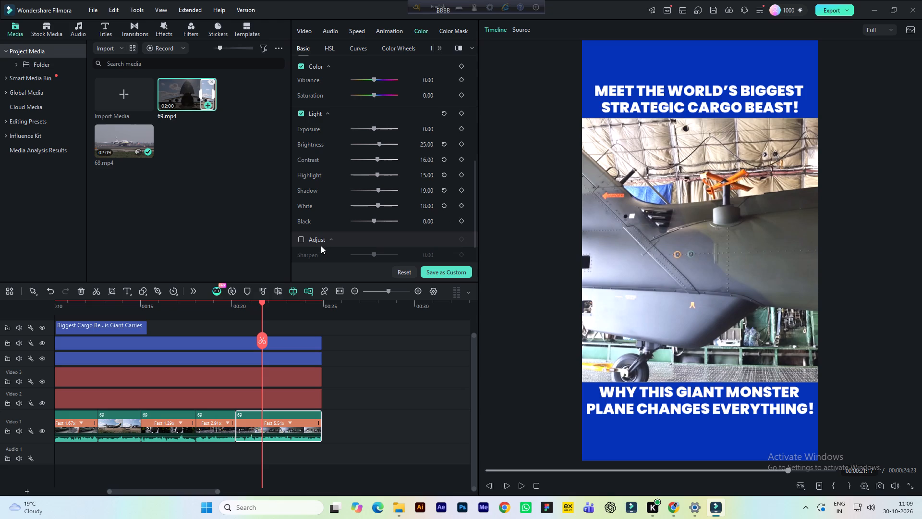
click(420, 192)
click(428, 209)
Set the seventh clip's saturation to 29 and vibrance to 18, and save the project.
scroll(421, 123, up, 2)
click(420, 161)
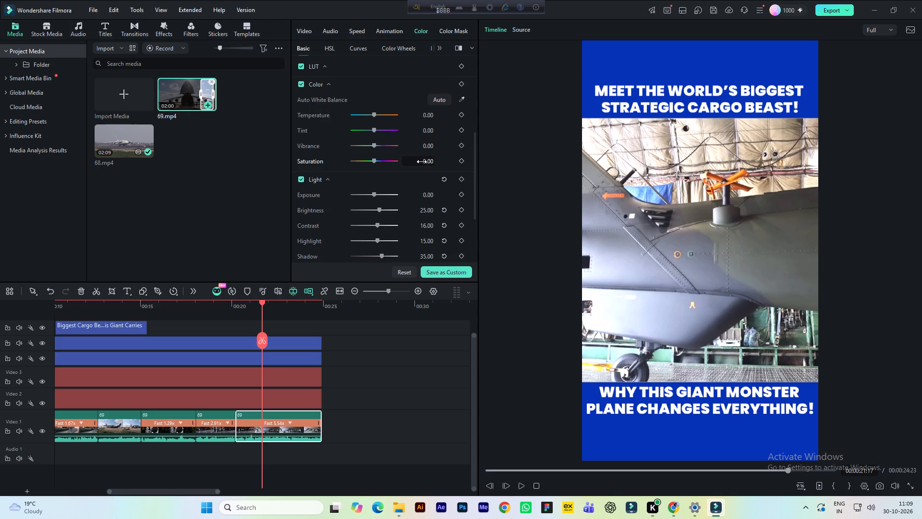
click(424, 147)
key(ctrl+s)
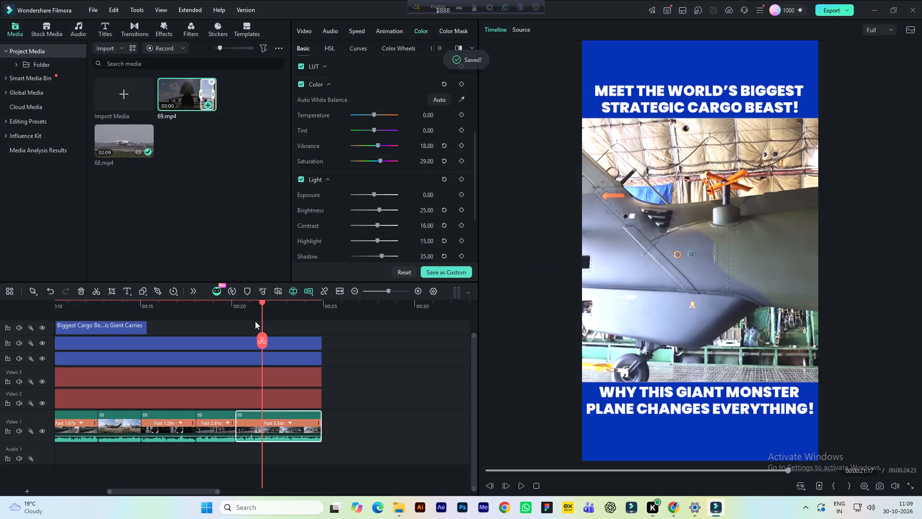
Play back the seventh clip from its start to its end to review the graded footage.
click(229, 305)
key(space)
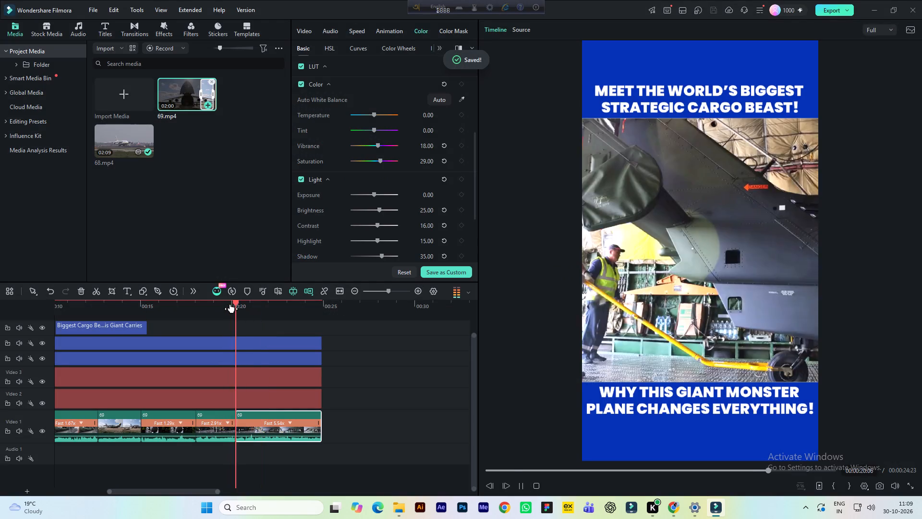
key(space)
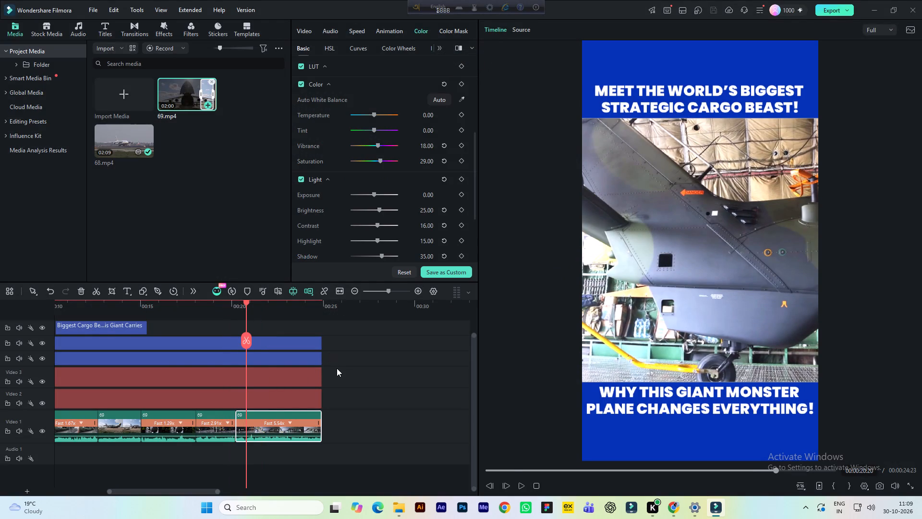
key(space)
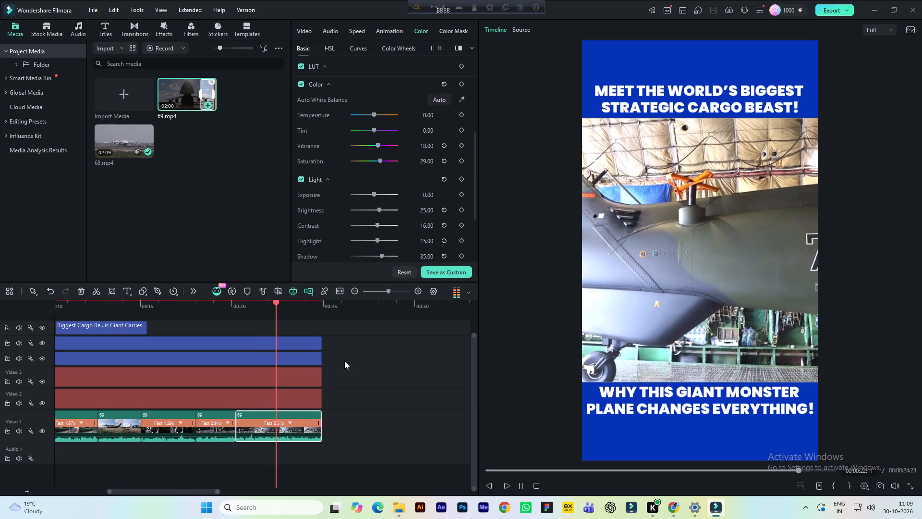
key(space)
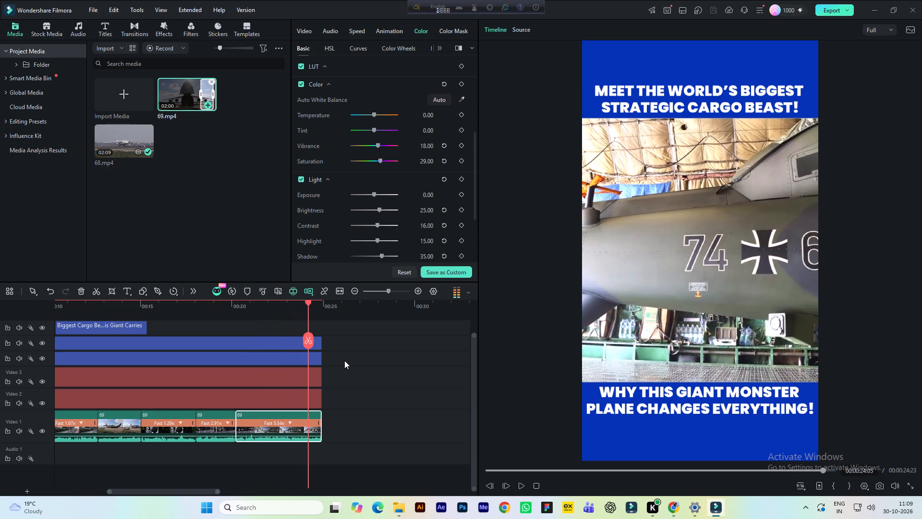
click(267, 305)
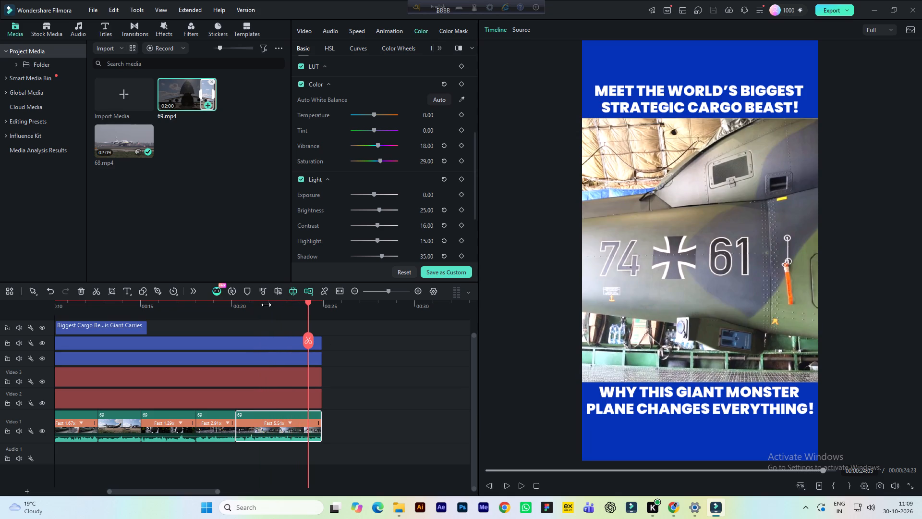
key(space)
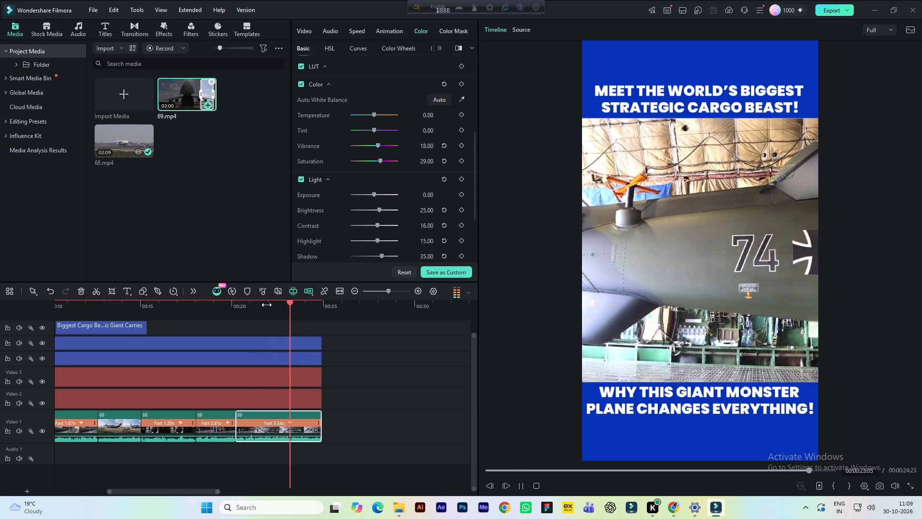
key(space)
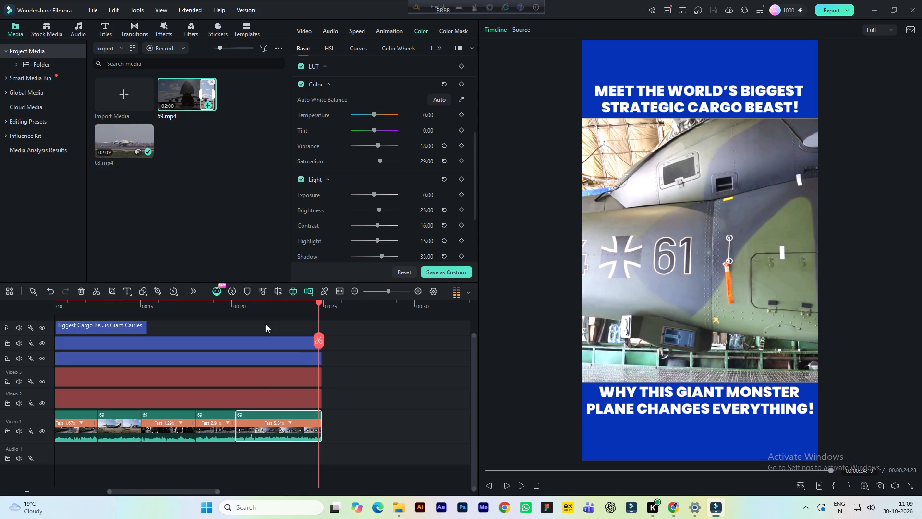
Preview the opening, and lower the "Unstoppable Flying Monster!" title to vertical position -457.
drag(189, 491, 141, 492)
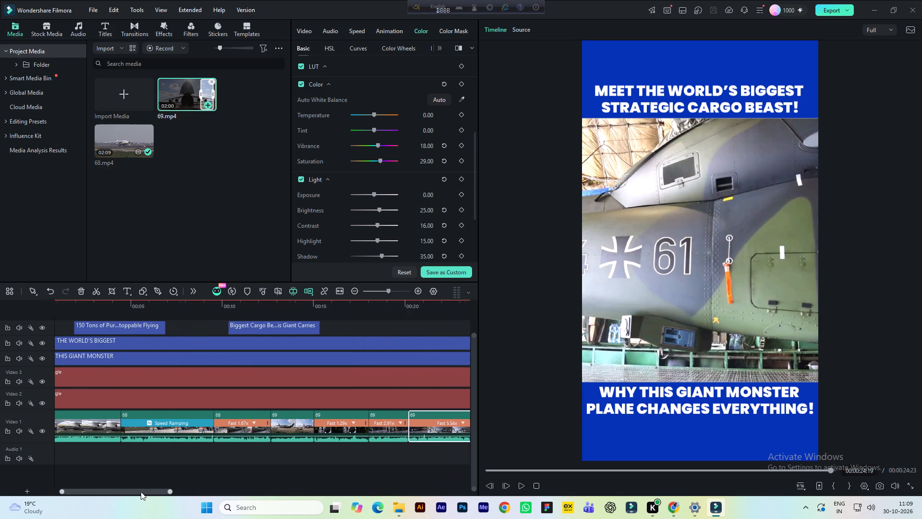
drag(141, 492, 124, 491)
click(152, 307)
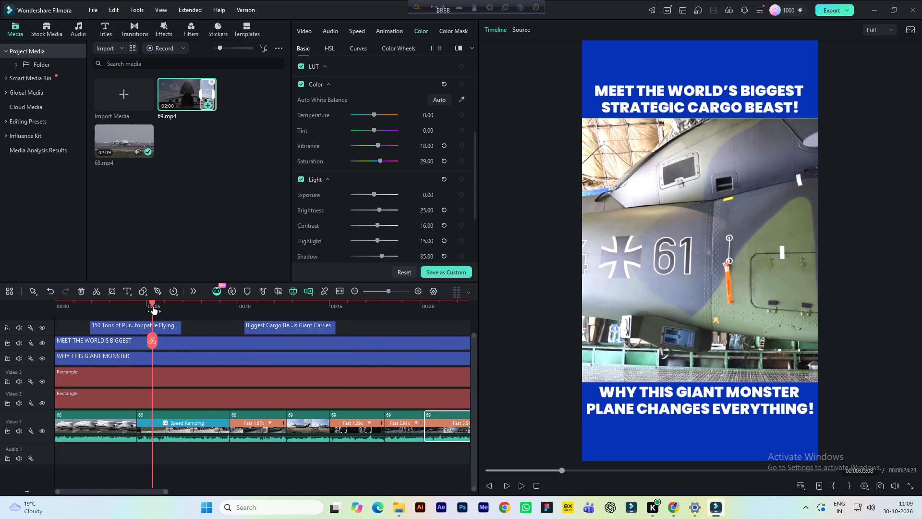
drag(152, 302, 24, 329)
key(space)
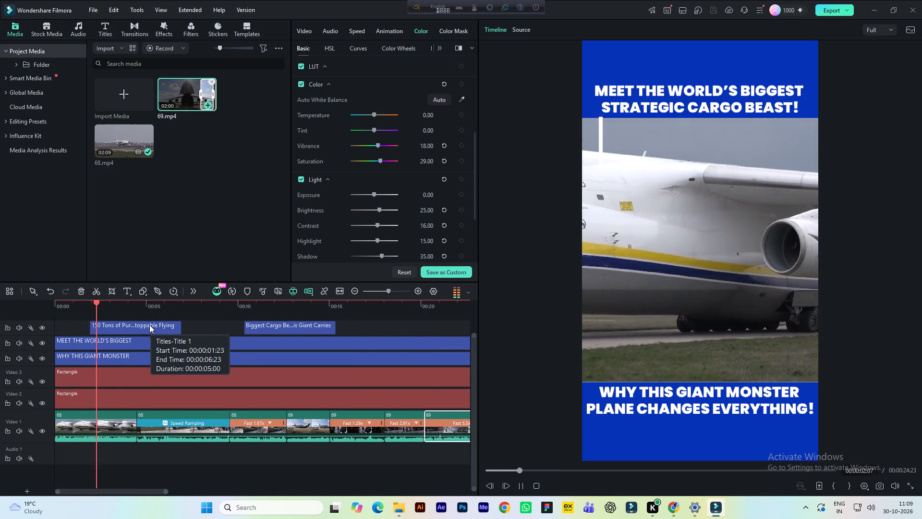
key(space)
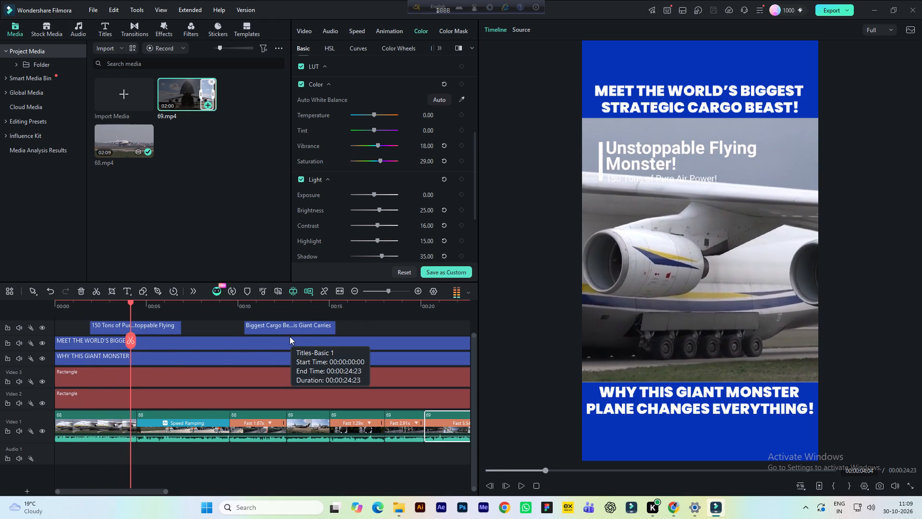
click(152, 312)
click(137, 330)
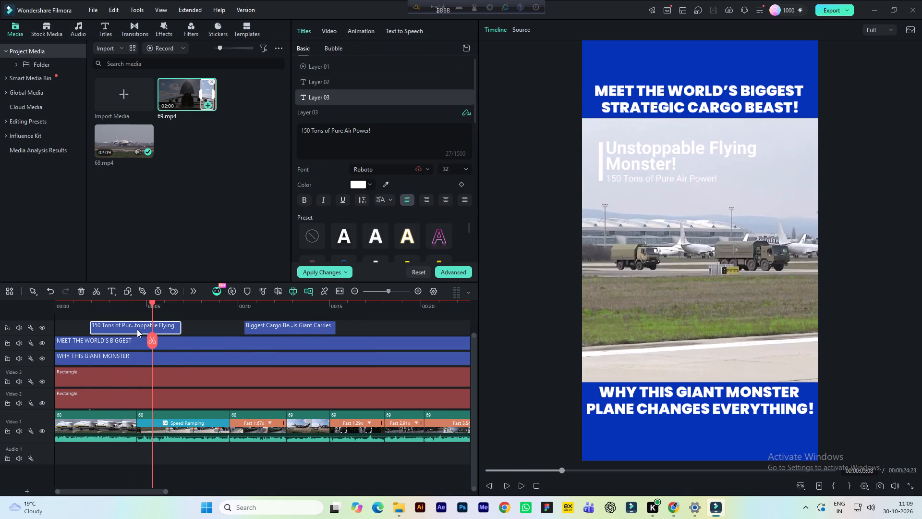
click(338, 25)
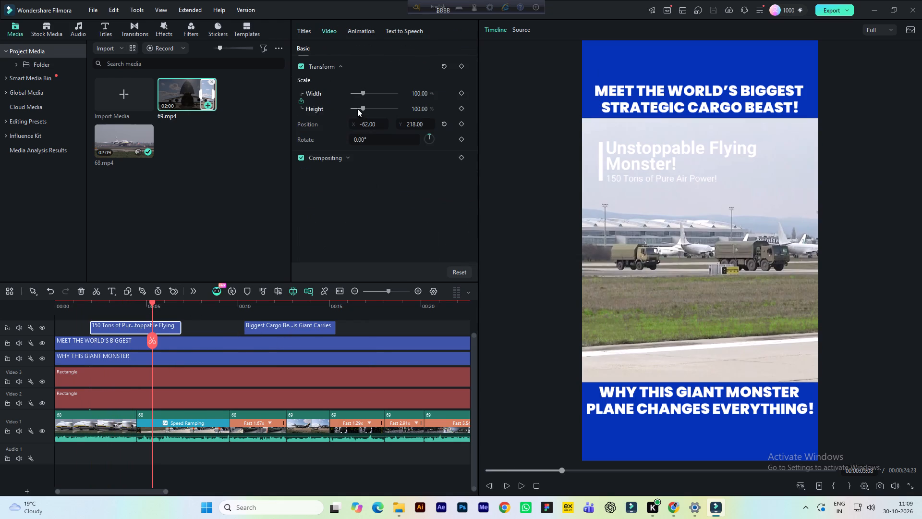
click(413, 124)
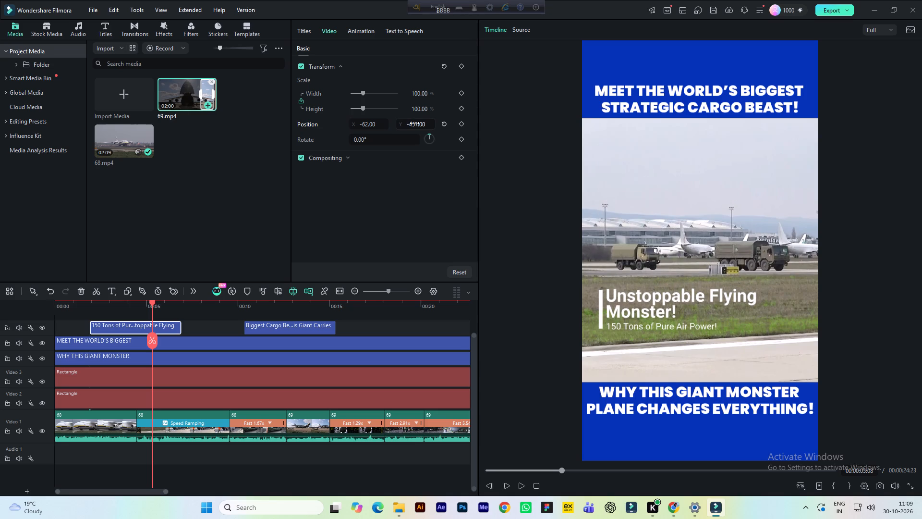
Preview the repositioned "Unstoppable Flying Monster!" title and trim its end to about 5.3 seconds on the timeline.
click(71, 306)
key(space)
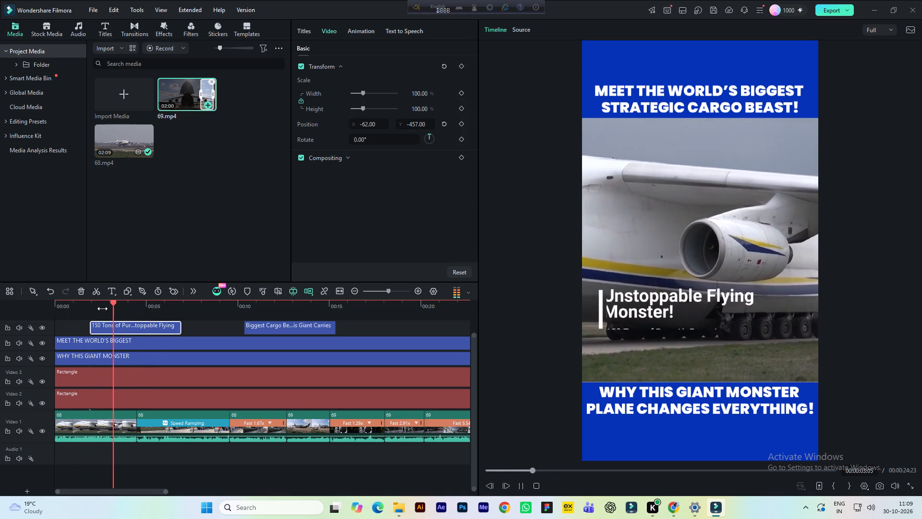
key(space)
drag(178, 328, 167, 329)
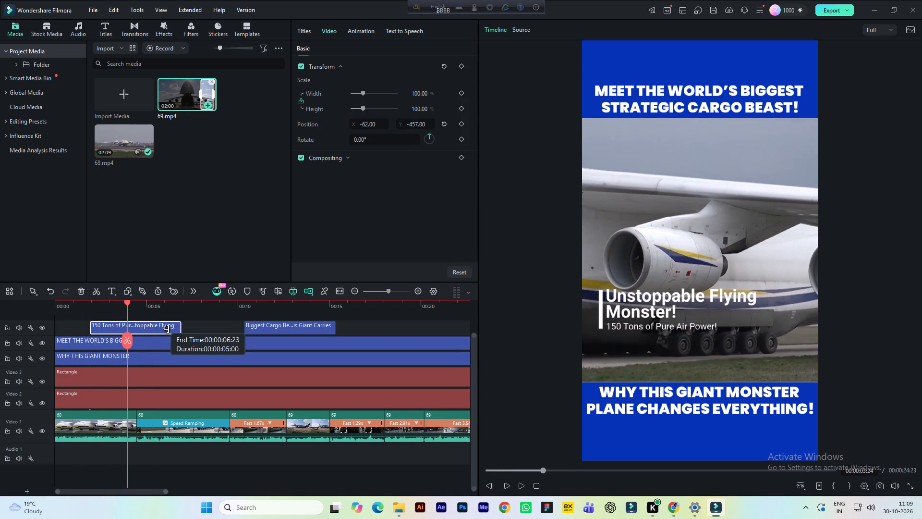
drag(167, 329, 149, 331)
Play from the beginning, shorten the "How This Giant Carries Battle Tanks!" title to about 3.5 seconds, and shift it earlier to start near 9.8 seconds.
click(70, 307)
drag(69, 303, 38, 309)
key(space)
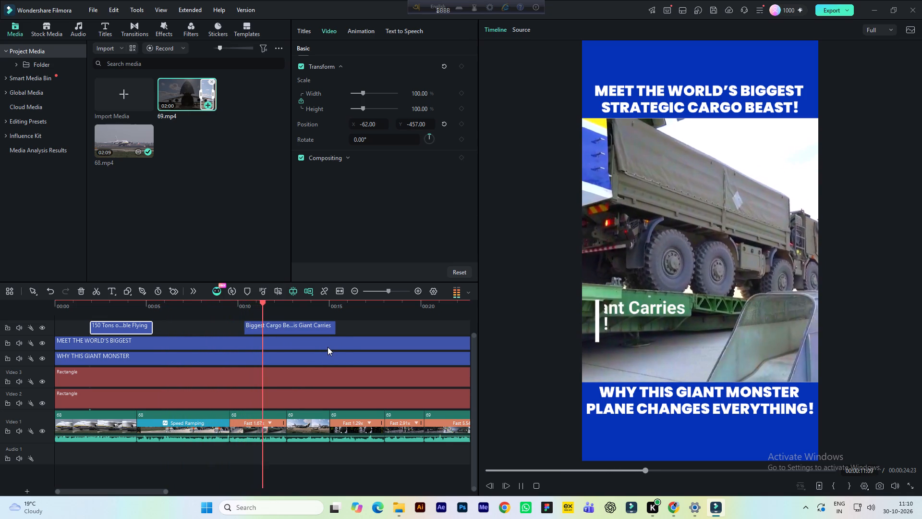
key(space)
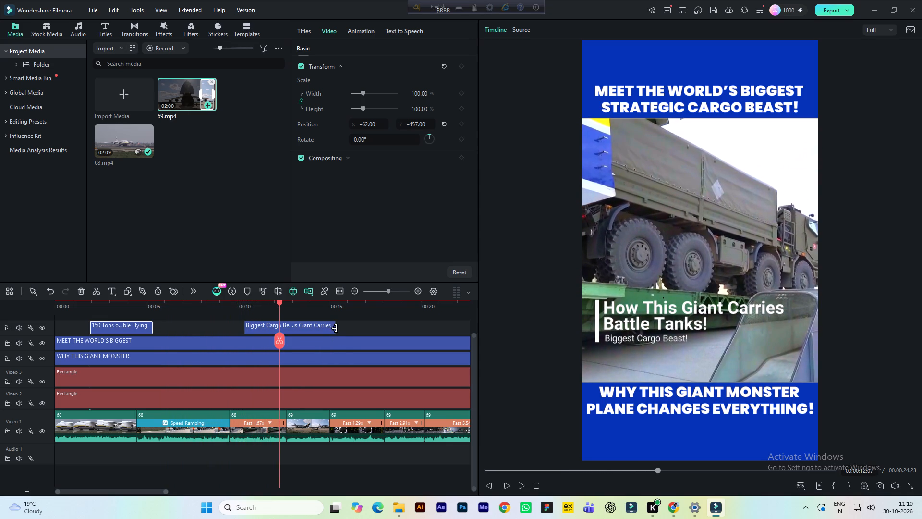
drag(335, 328, 307, 329)
drag(266, 325, 264, 325)
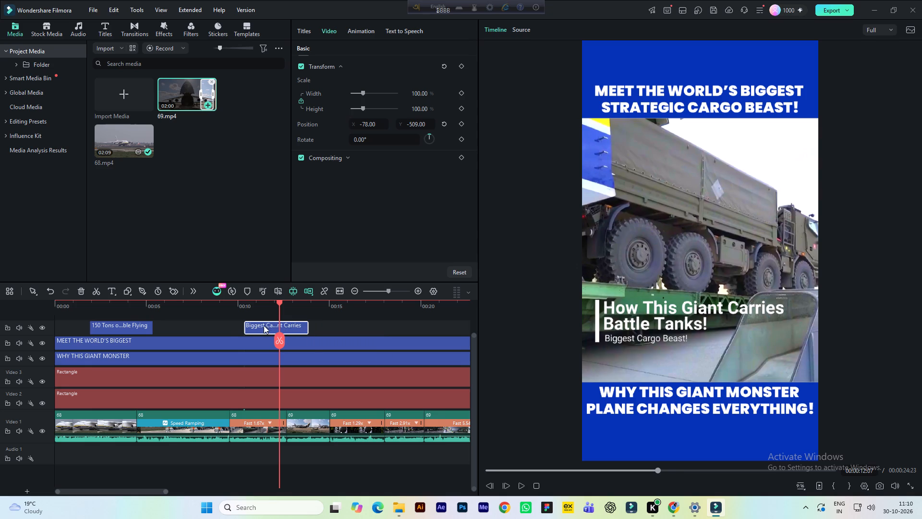
drag(264, 325, 255, 327)
Play back from just before the "How This Giant Carries Battle Tanks!" title through to the end of the short.
click(227, 306)
key(space)
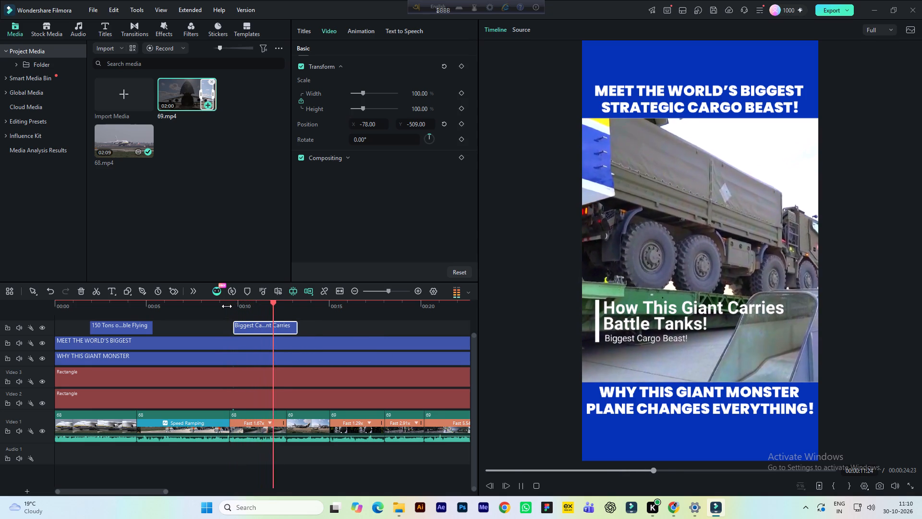
key(space)
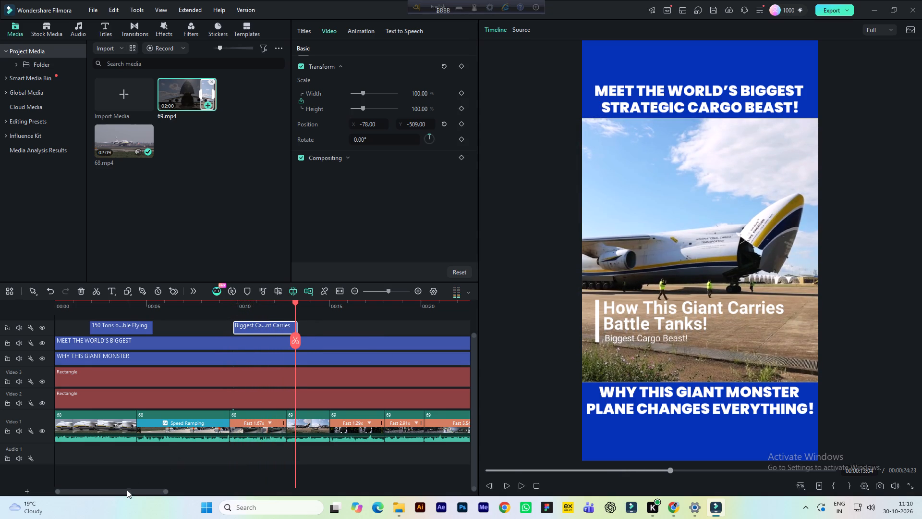
drag(126, 490, 165, 491)
key(space)
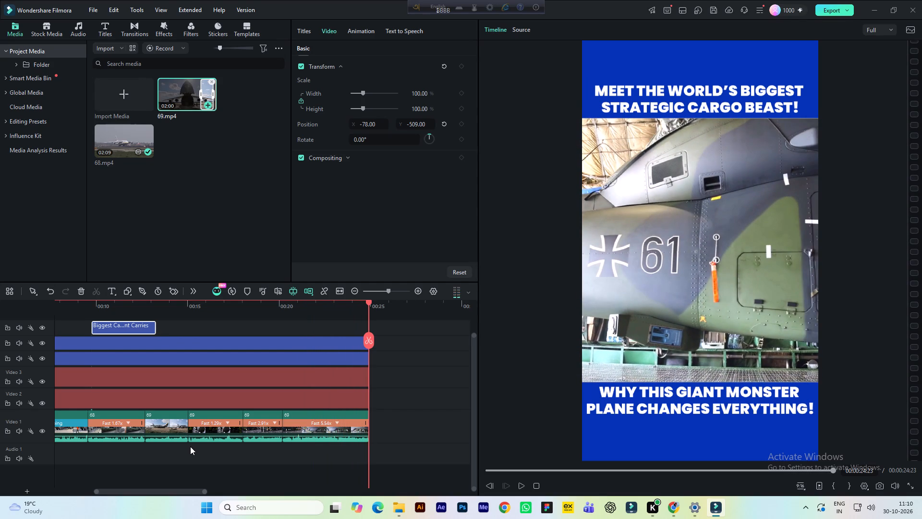
Mark the out point at the end of the last clip.
key(o)
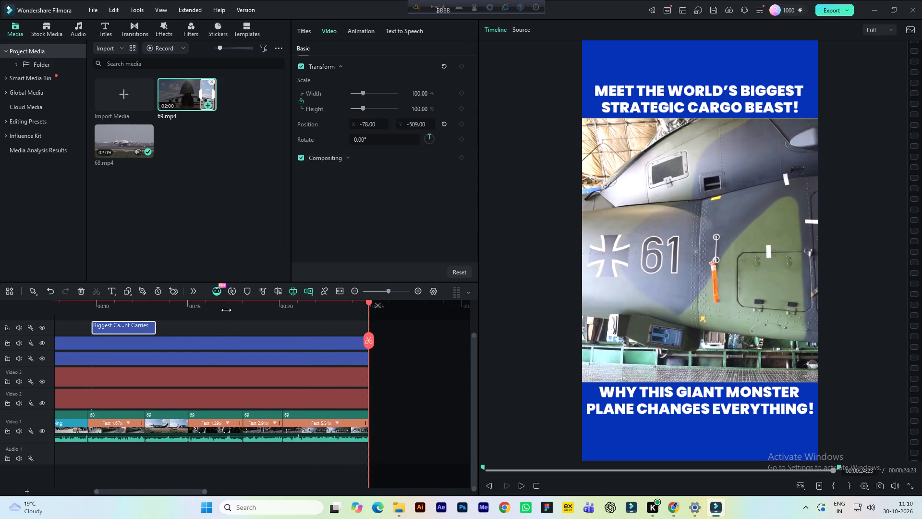
Park the playhead at about 3 seconds and hide the track holding the two short animated titles.
click(226, 310)
drag(182, 489, 113, 490)
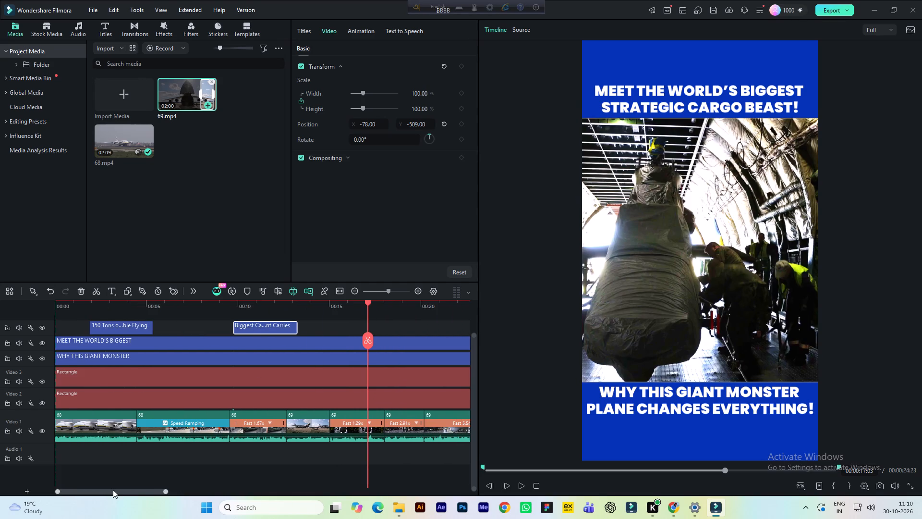
drag(113, 490, 108, 489)
click(117, 310)
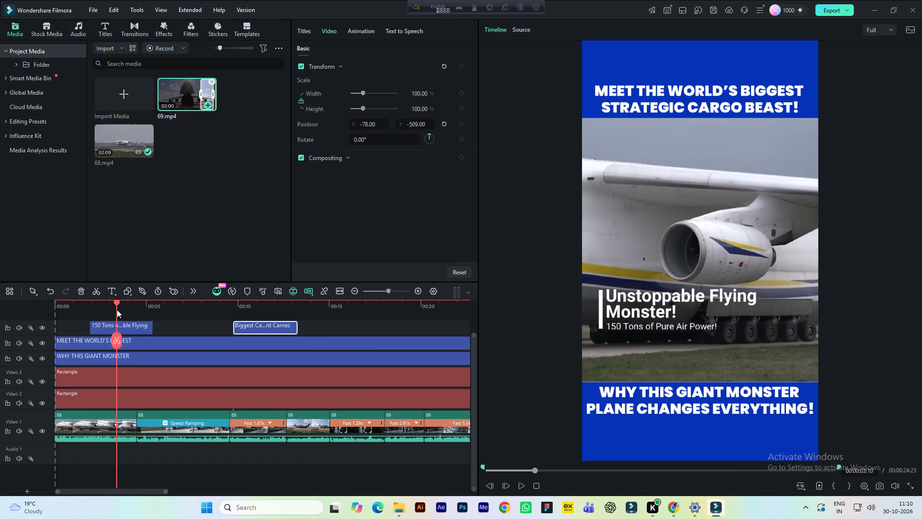
drag(118, 302, 84, 316)
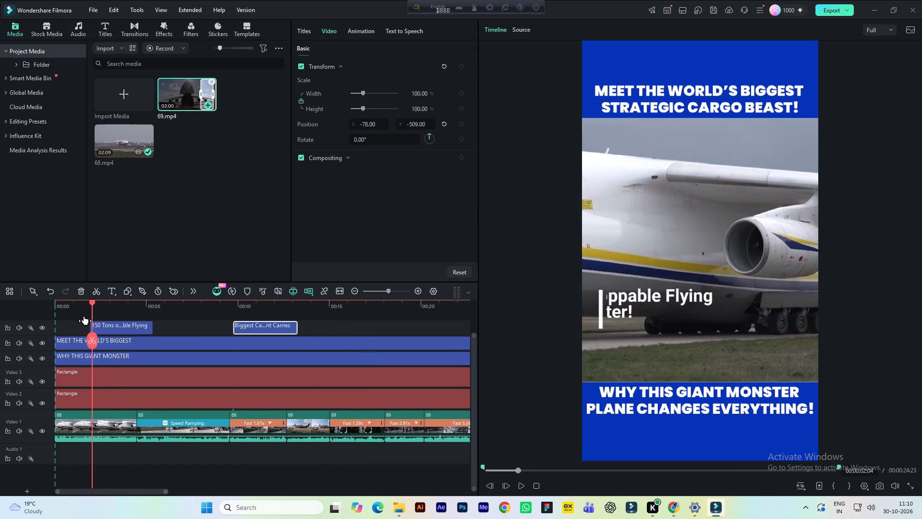
drag(84, 316, 75, 321)
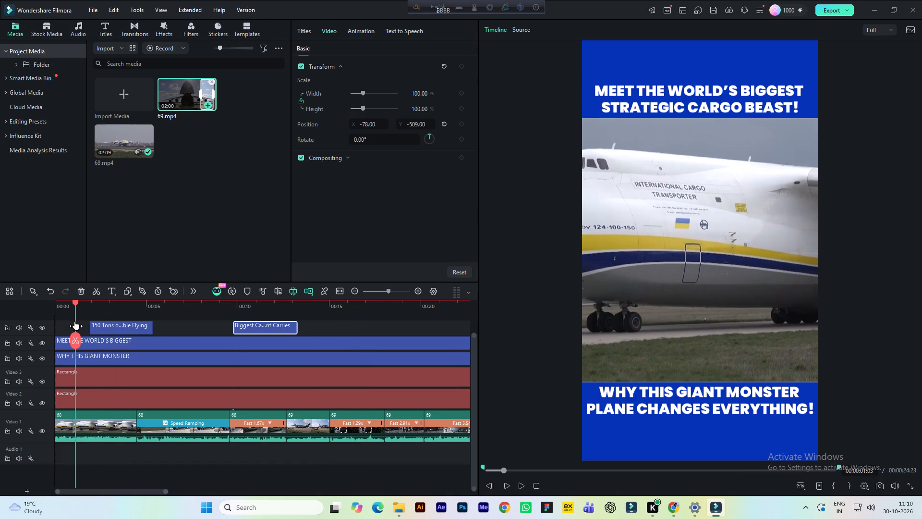
drag(75, 321, 113, 335)
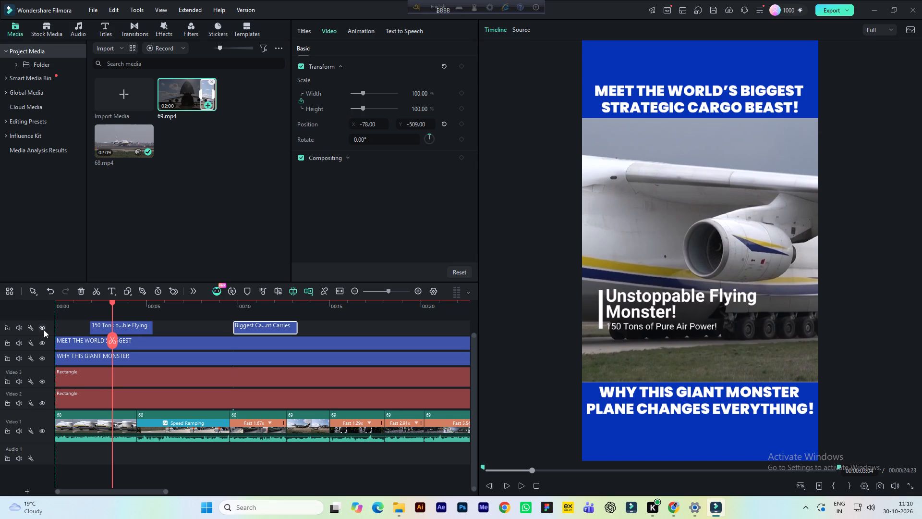
click(44, 329)
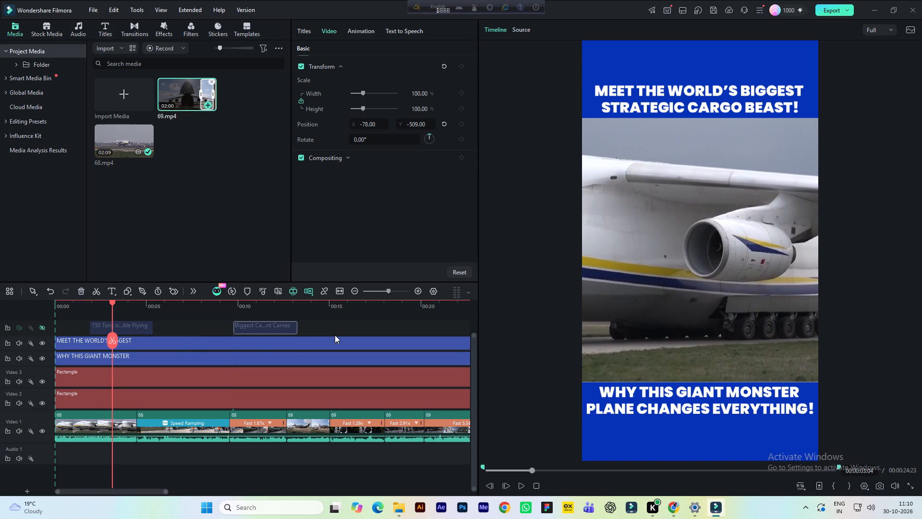
Capture a screenshot covering nearly the whole editing workspace and preview, and open it in Snipping Tool.
key(shift+super+s)
drag(9, 15, 680, 417)
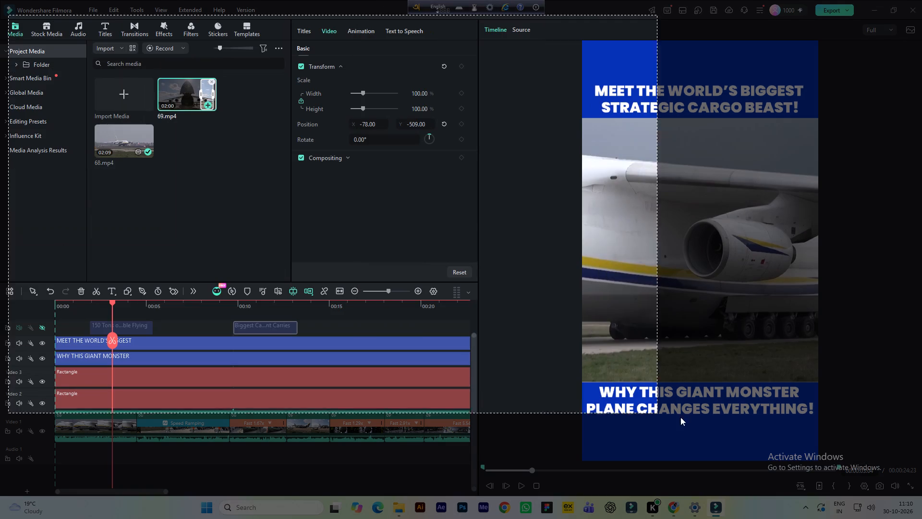
drag(680, 417, 917, 484)
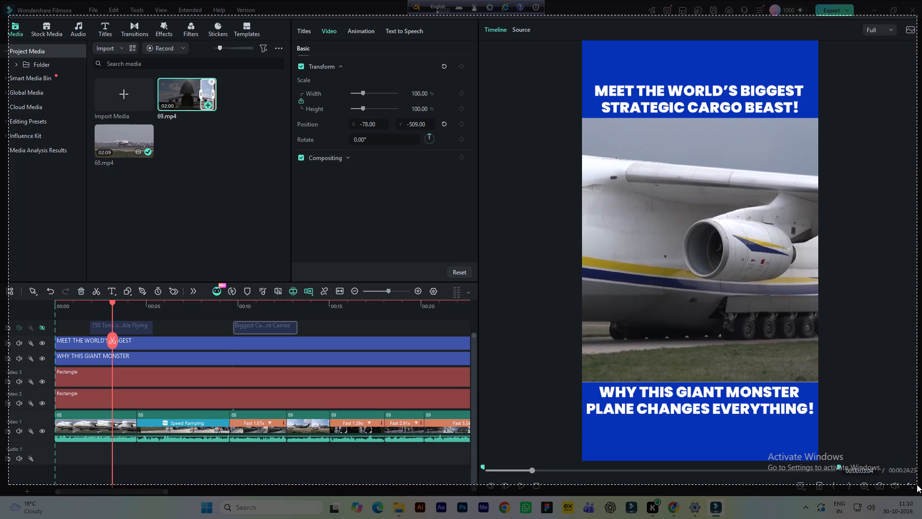
drag(917, 484, 918, 492)
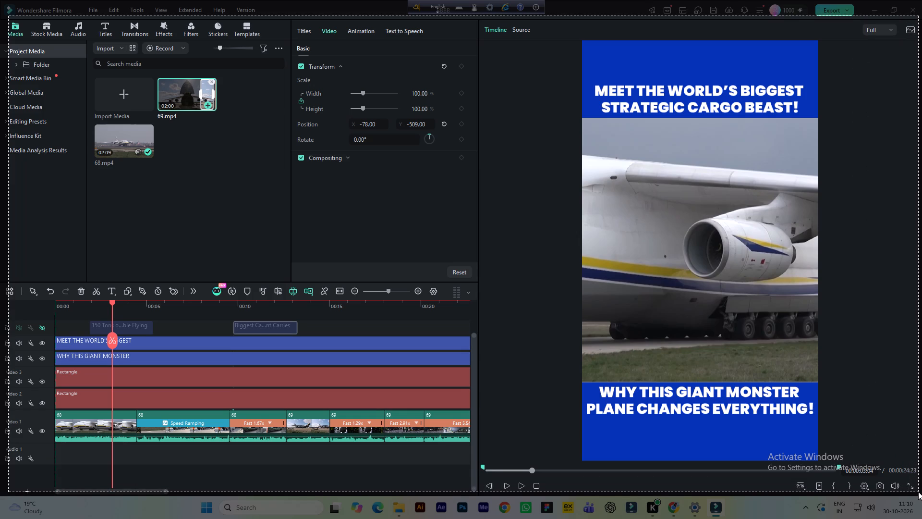
drag(918, 492, 921, 492)
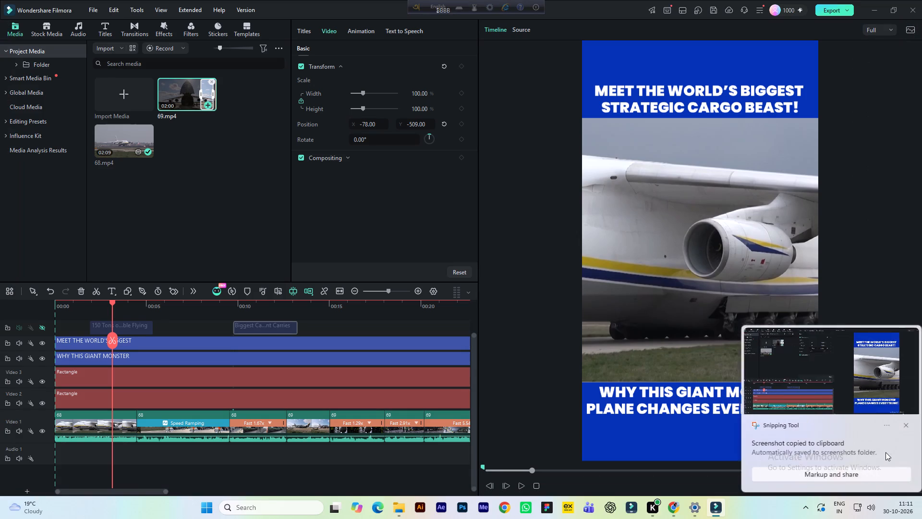
click(859, 377)
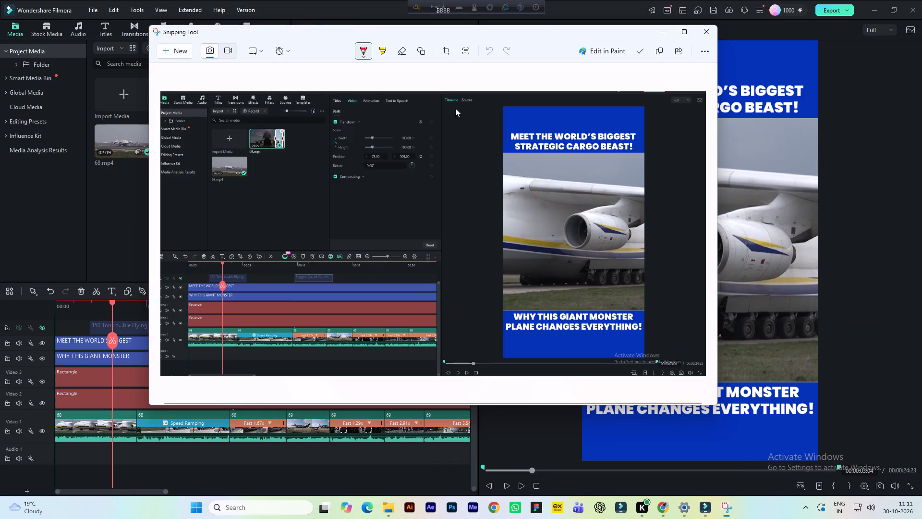
Save the captured screenshot as a PNG named 1 in the Downloads folder and close Snipping Tool.
click(639, 51)
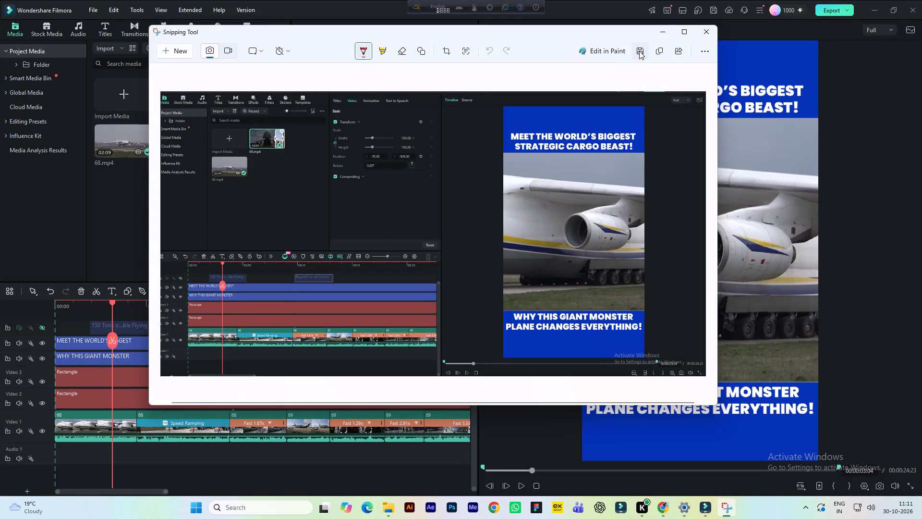
click(638, 49)
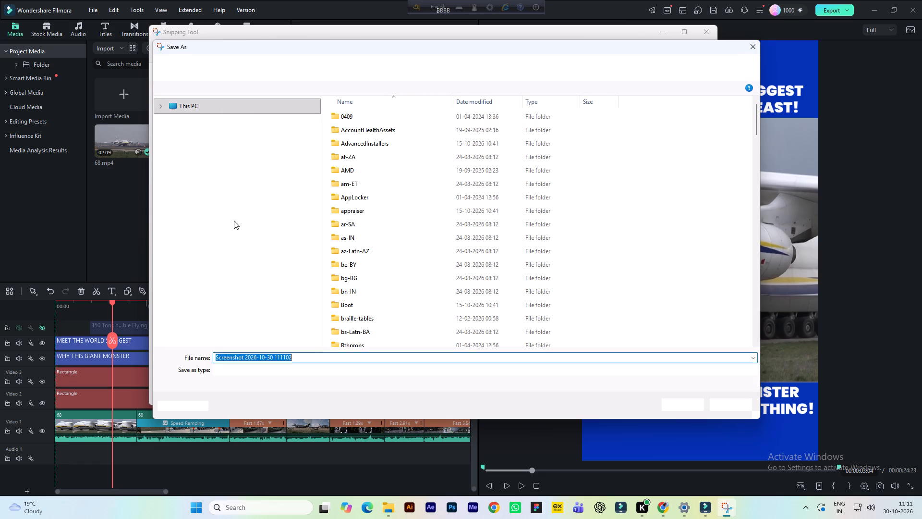
click(219, 102)
click(758, 46)
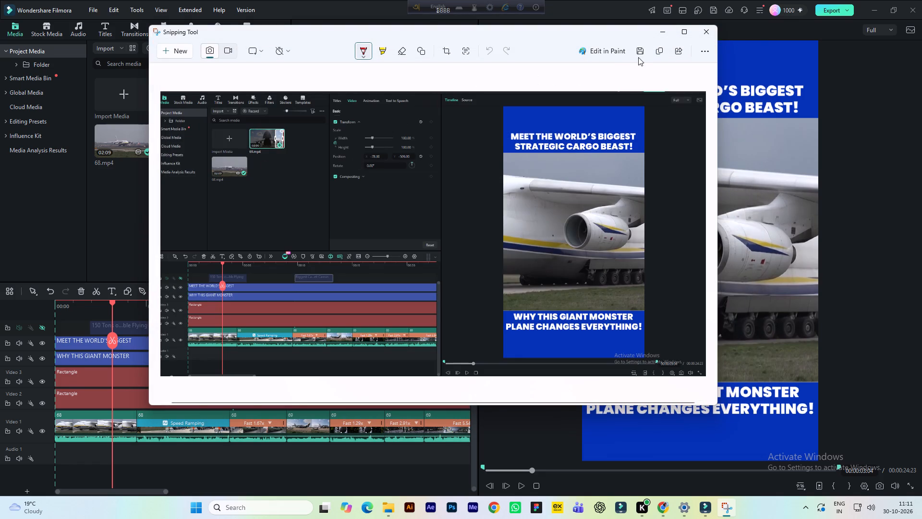
click(640, 52)
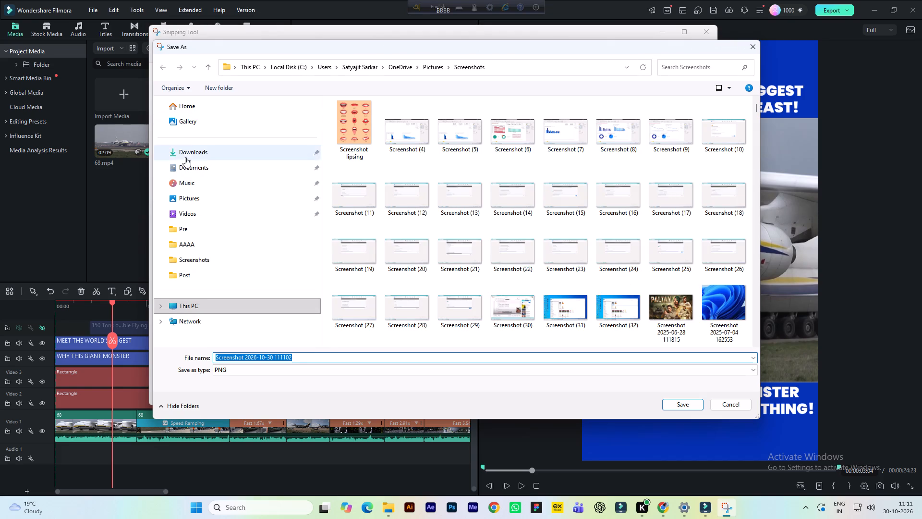
click(201, 153)
click(321, 361)
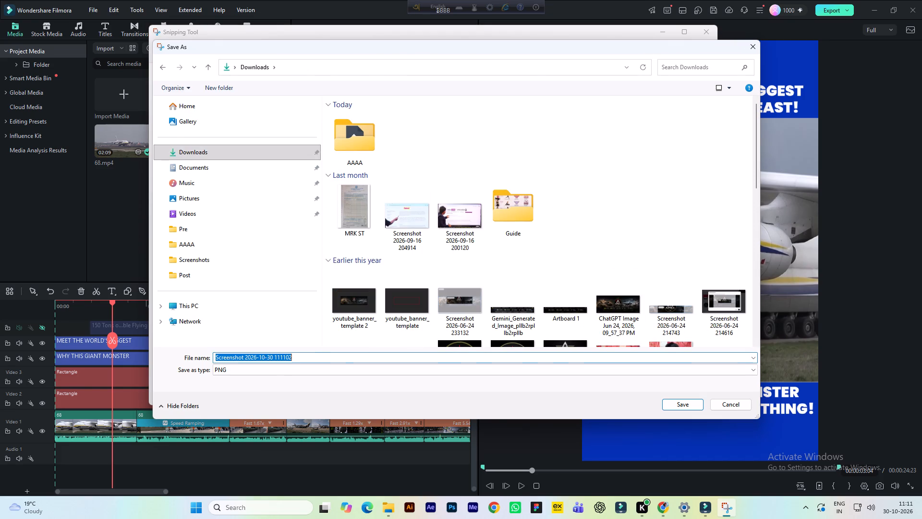
key(1)
key(Return)
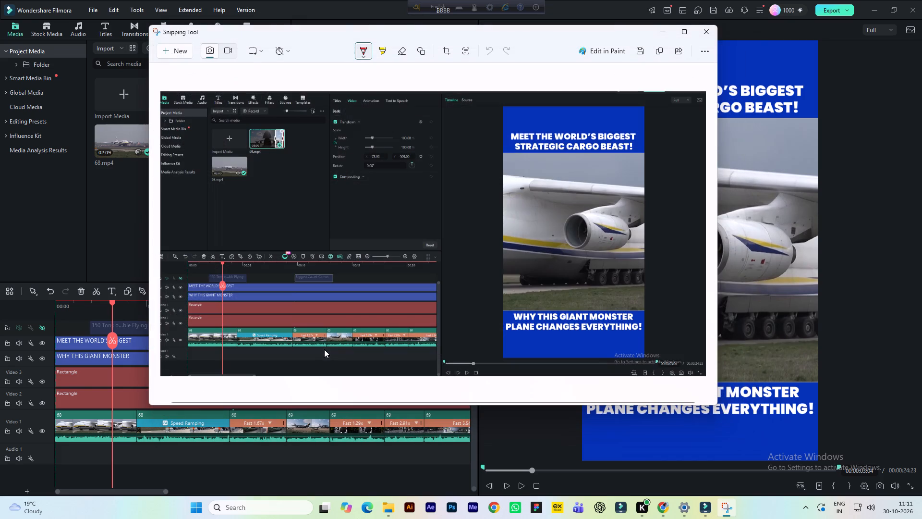
click(712, 32)
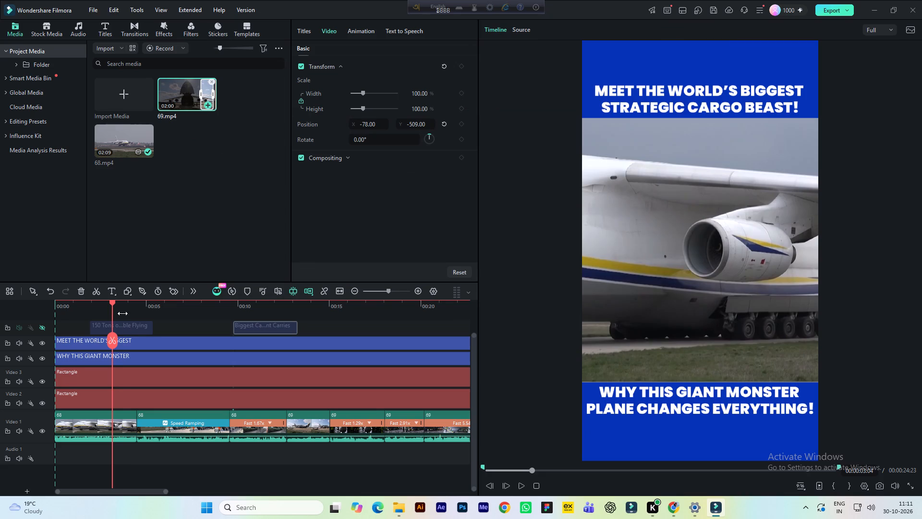
Park the playhead at about 7 seconds, capture the whole editing workspace with the truck shot, and open the capture in Snipping Tool.
click(123, 308)
click(141, 307)
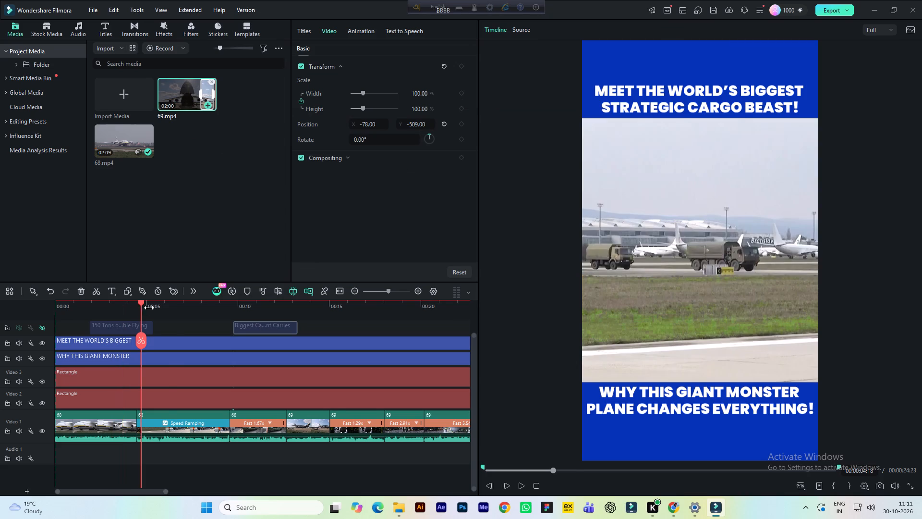
click(169, 308)
click(182, 308)
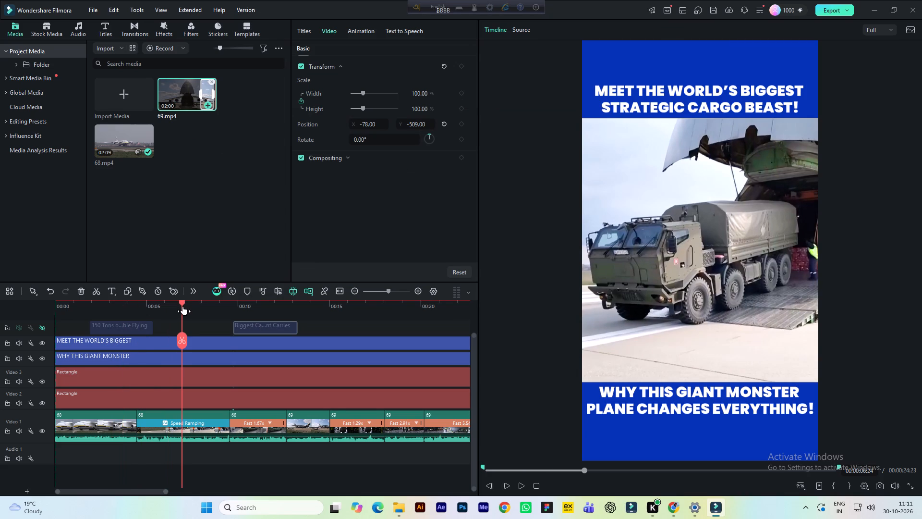
key(shift+super+s)
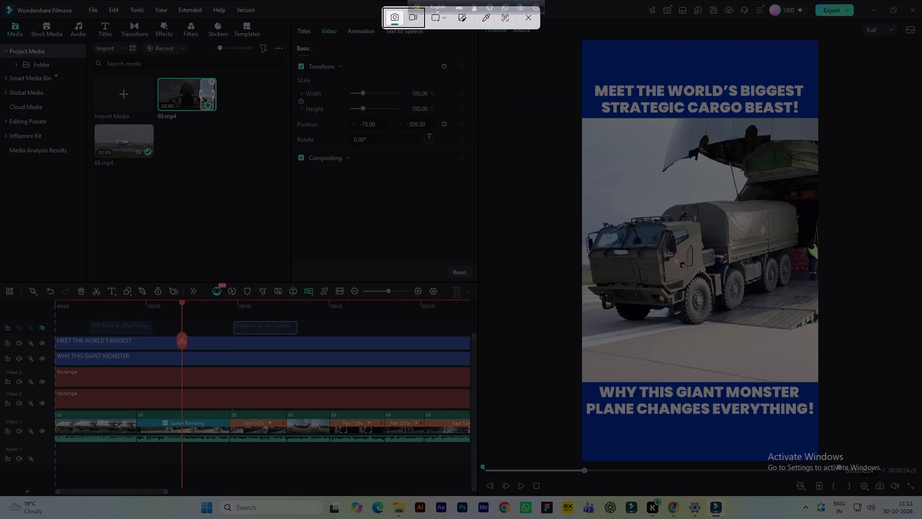
drag(0, 2, 57, 57)
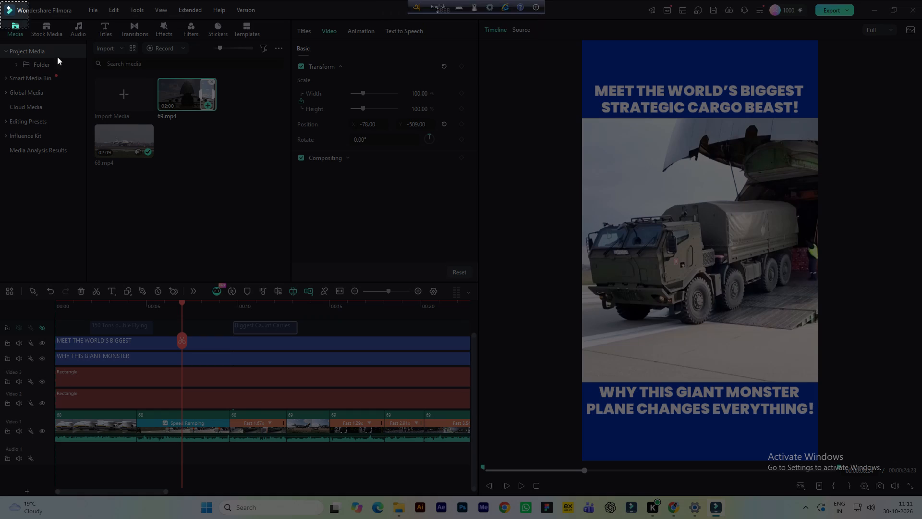
drag(57, 57, 920, 491)
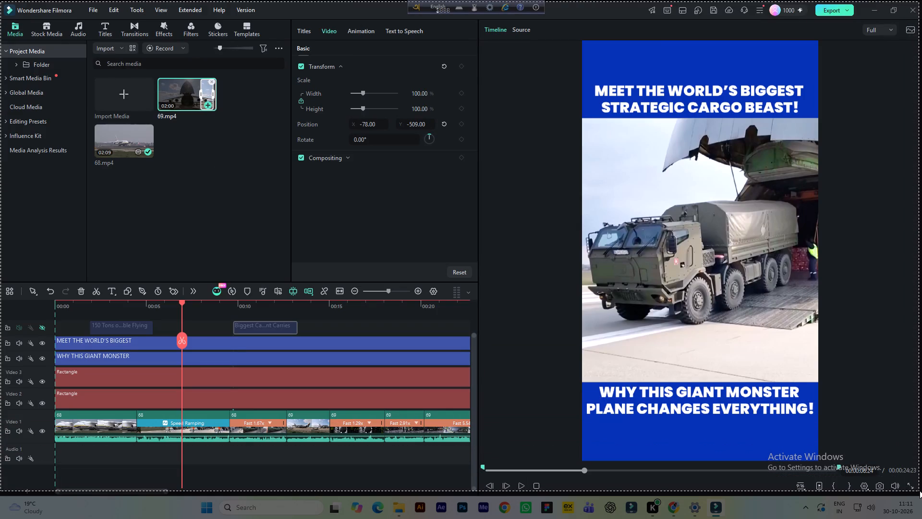
drag(920, 491, 921, 491)
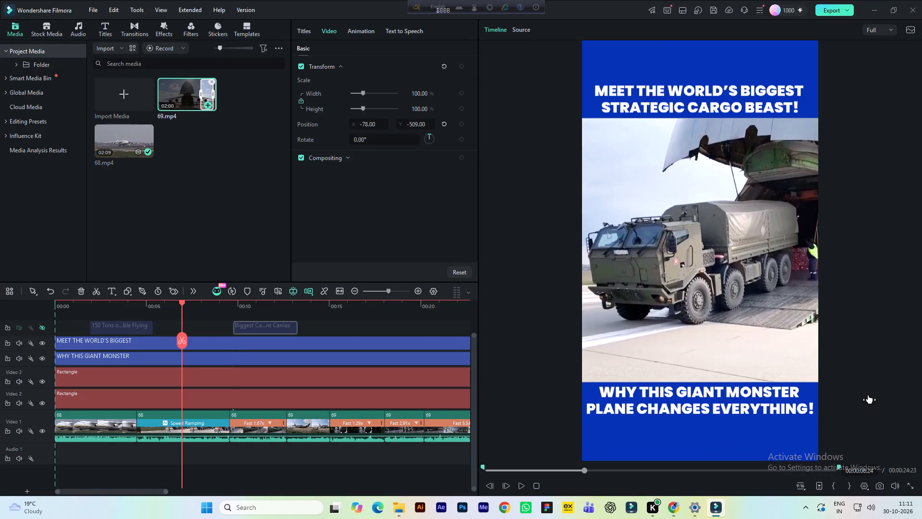
click(859, 379)
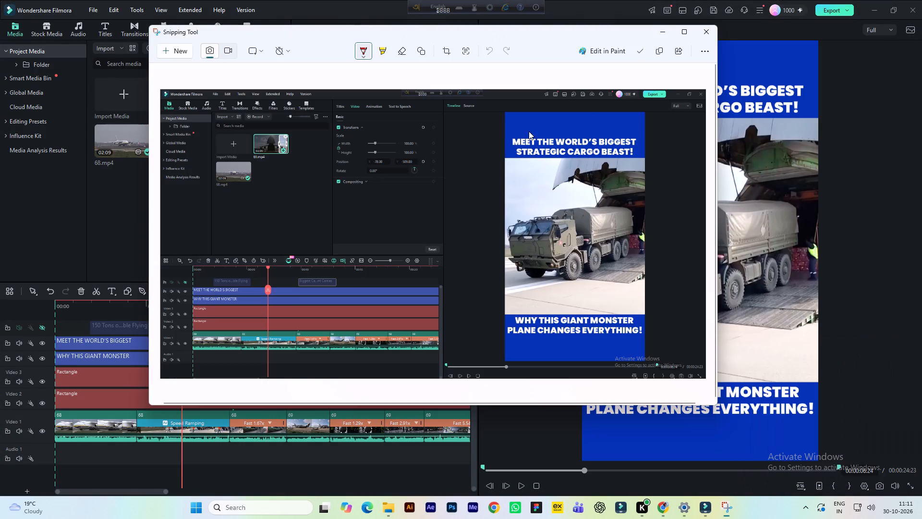
Save the truck-shot screenshot as a PNG named 2 in the Downloads folder and close Snipping Tool.
click(640, 51)
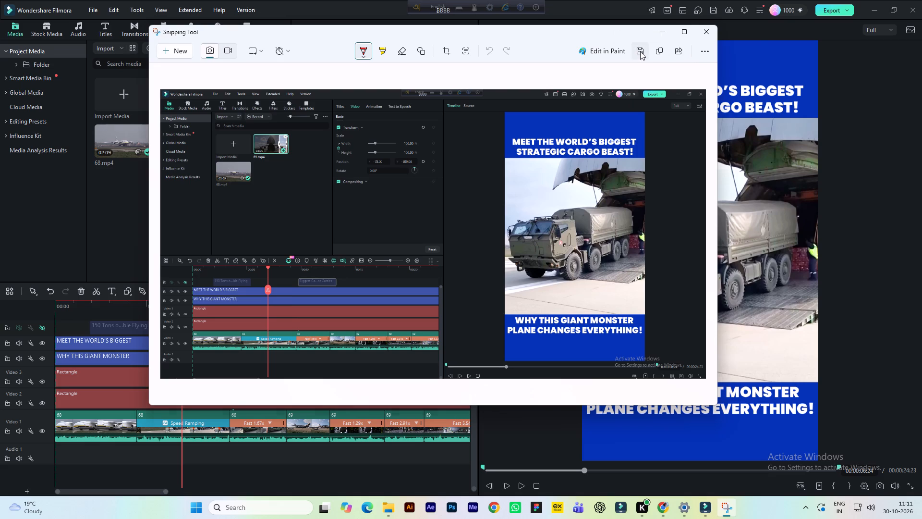
click(249, 156)
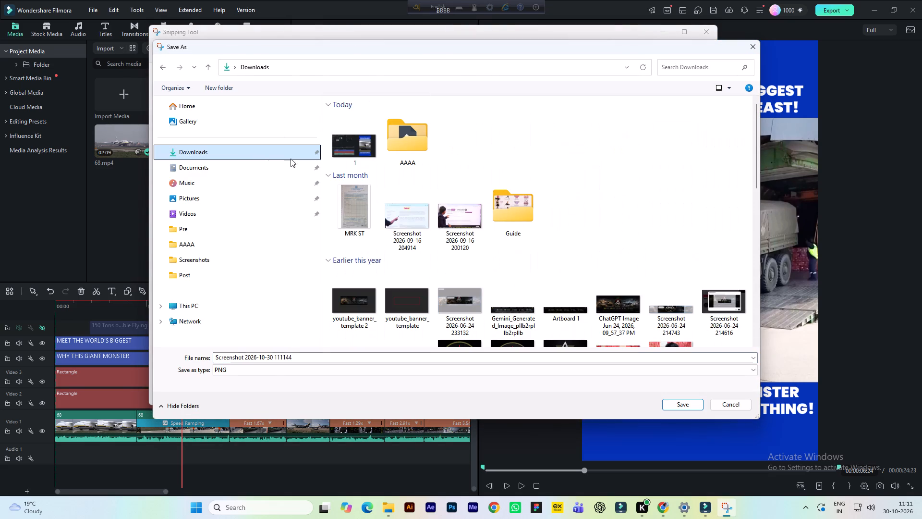
click(302, 358)
key(2)
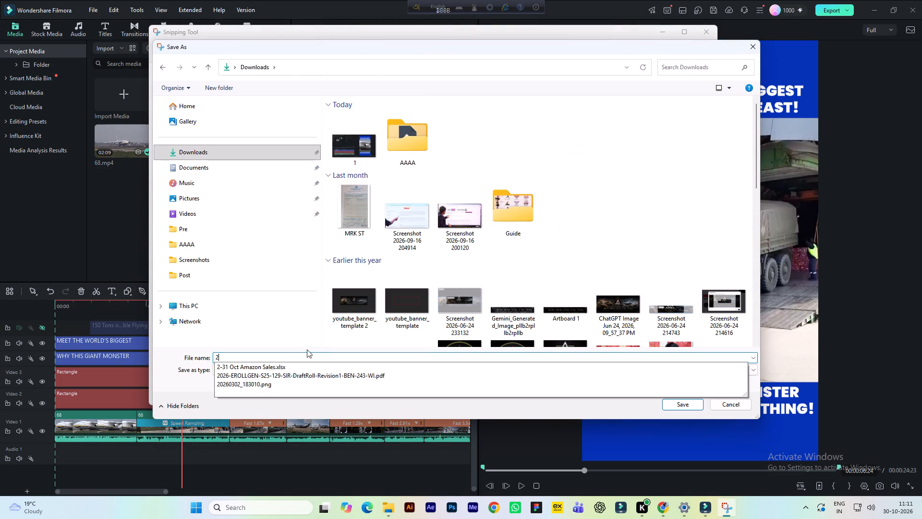
key(space)
click(676, 404)
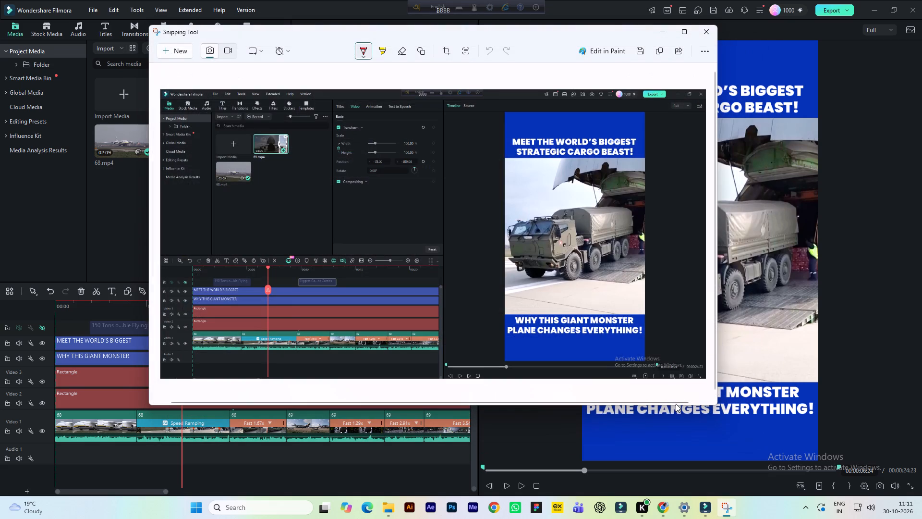
click(708, 30)
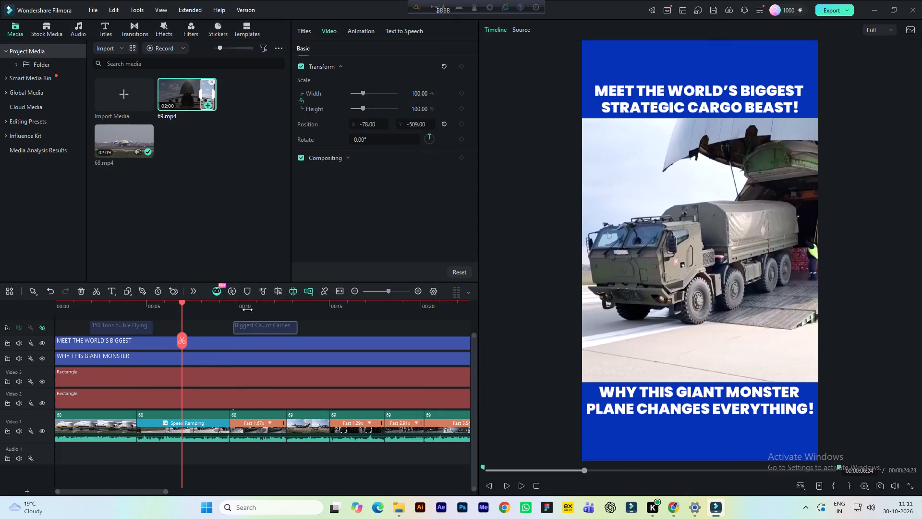
Park the playhead at about 11 seconds, capture the whole editing workspace, and open the capture in Snipping Tool.
click(247, 309)
click(261, 306)
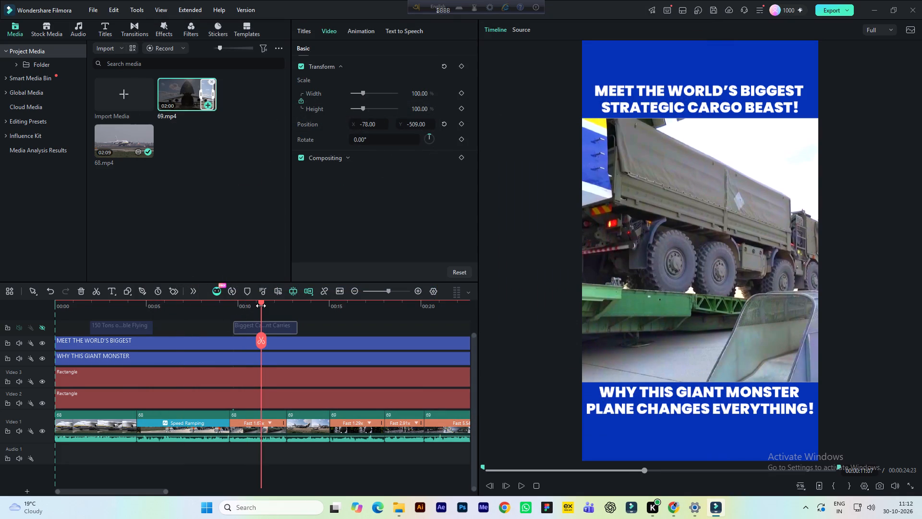
key(shift+super+s)
drag(2, 5, 921, 494)
click(868, 412)
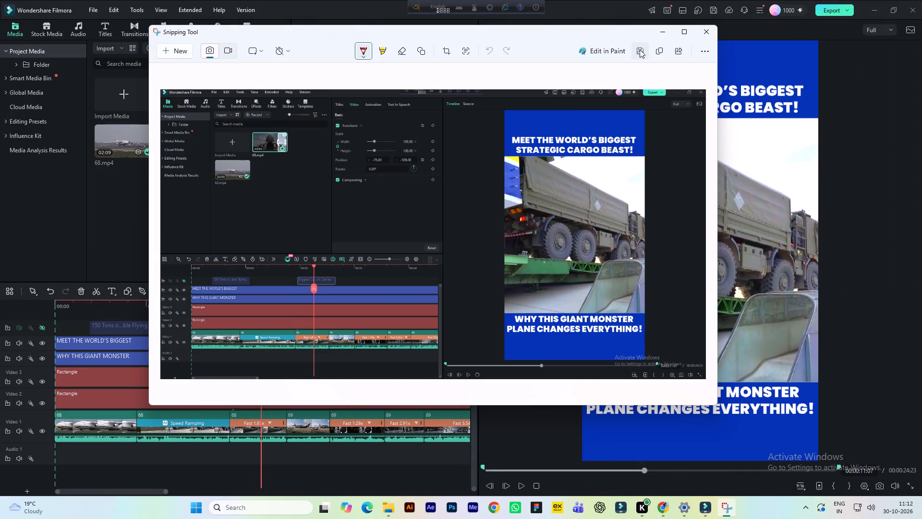
Save the new screenshot as a PNG named 3 in the Downloads folder and close Snipping Tool.
click(640, 49)
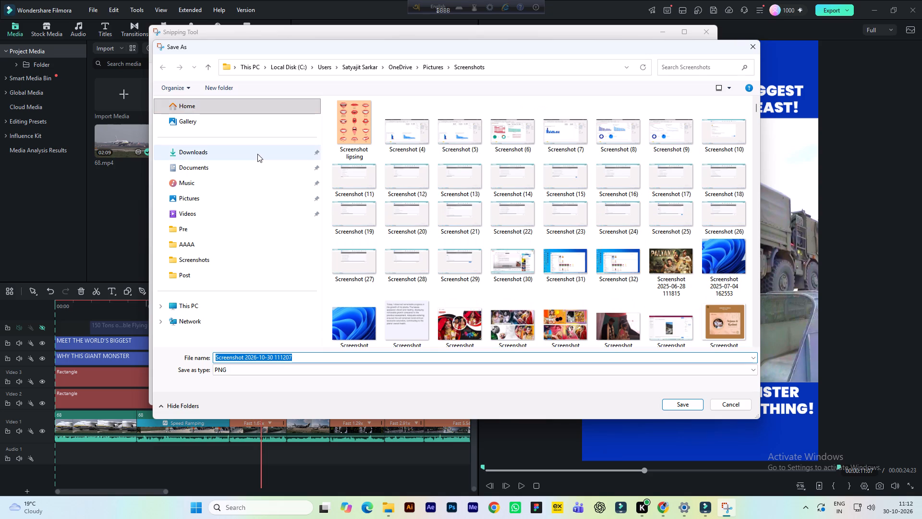
click(257, 154)
click(319, 359)
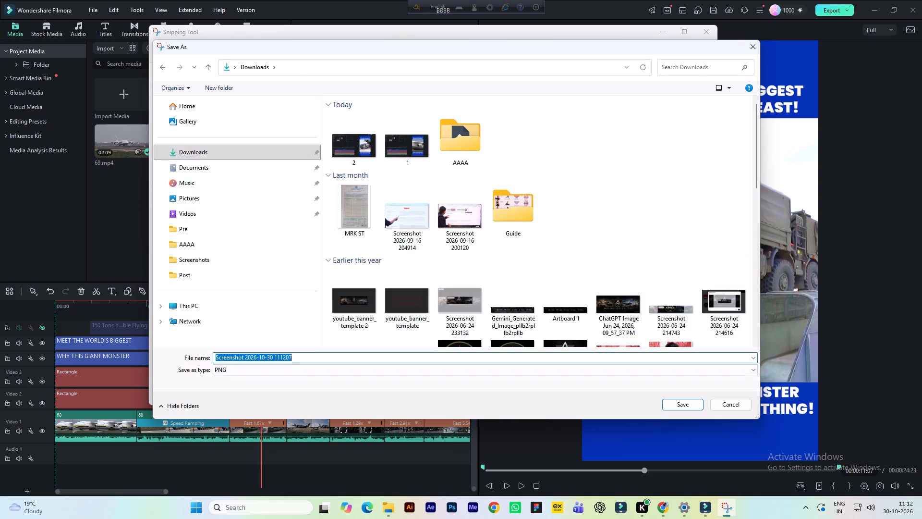
key(3)
key(space)
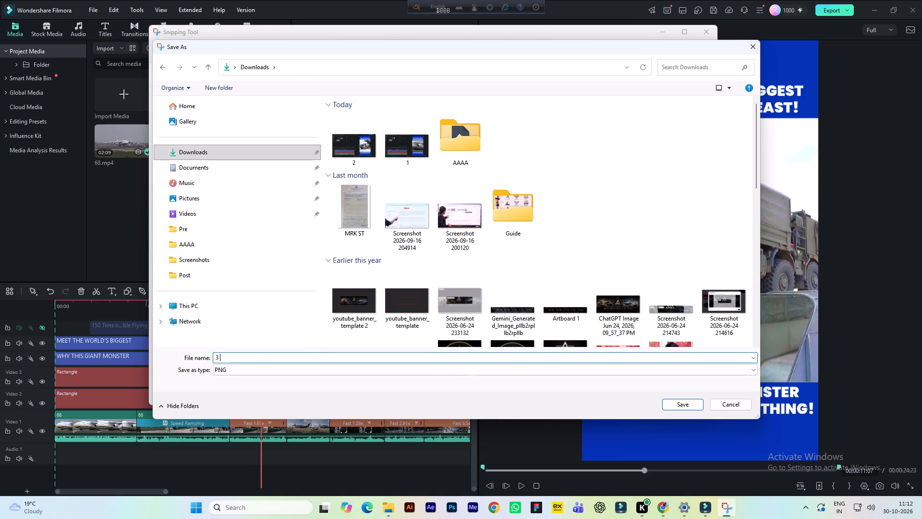
click(683, 402)
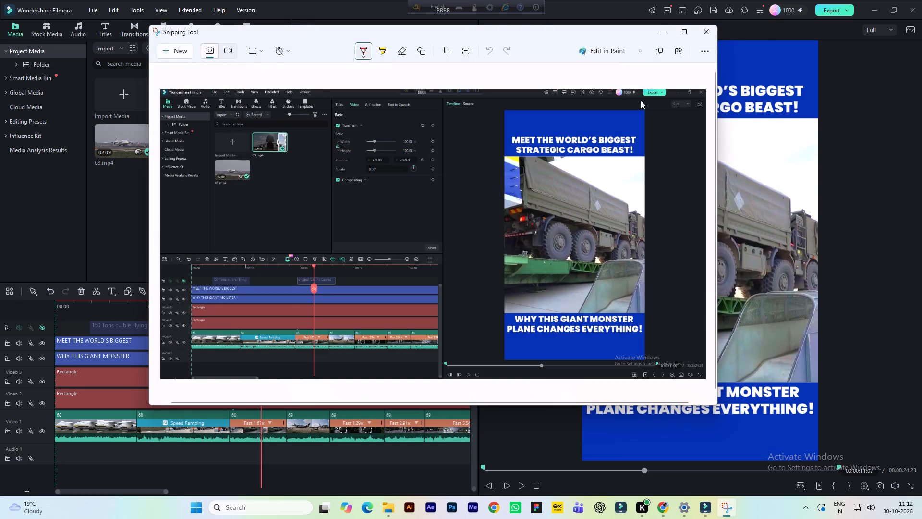
click(712, 33)
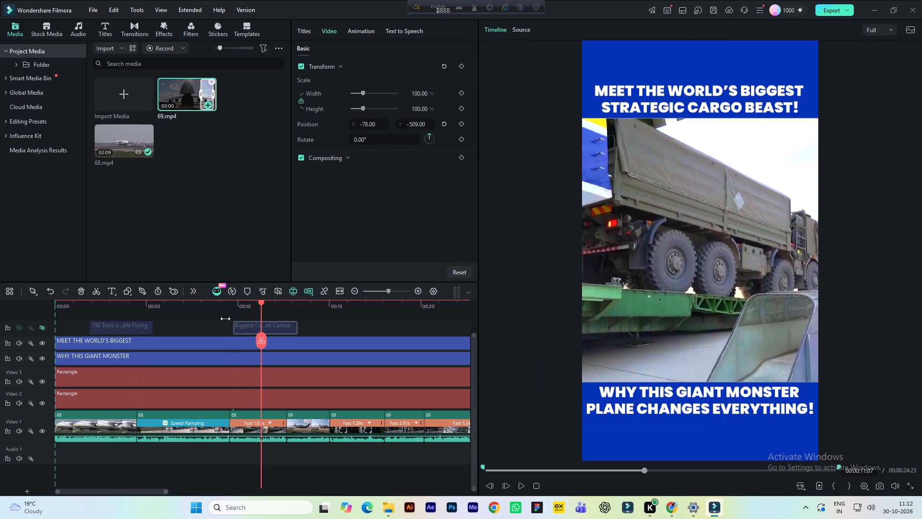
Park the playhead at about 14 seconds on the open-nosed plane, capture the whole editing workspace, and open the capture in Snipping Tool.
click(304, 311)
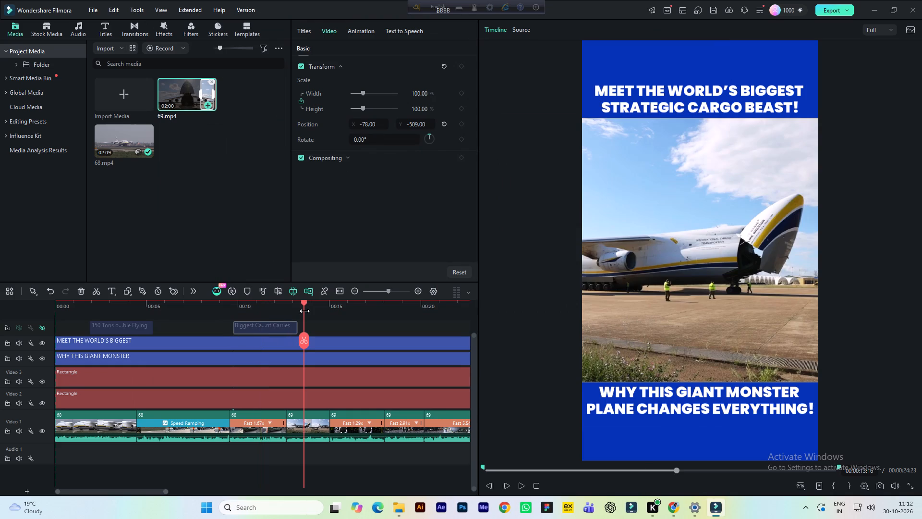
click(314, 309)
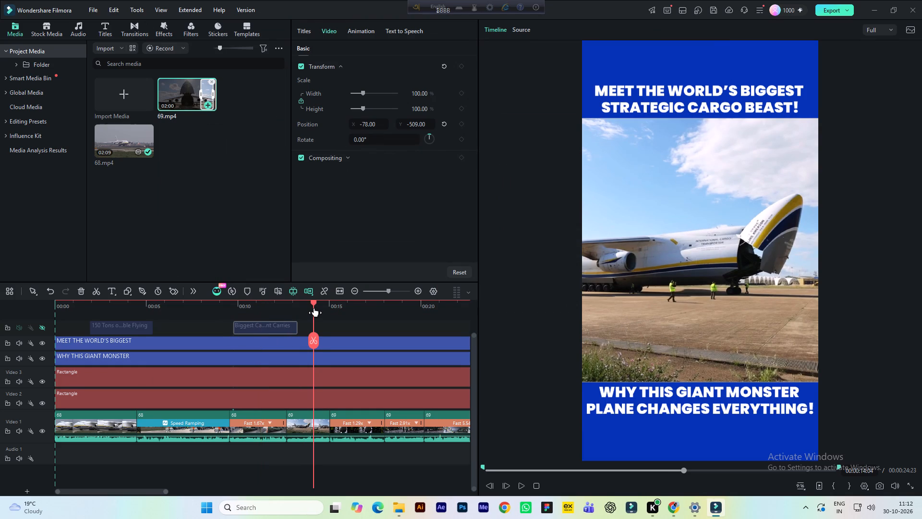
key(shift+super+s)
drag(6, 2, 38, 54)
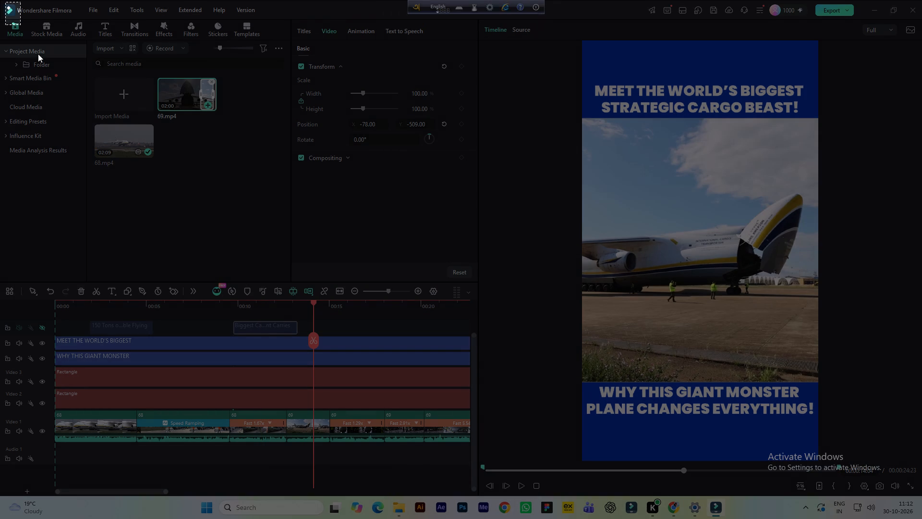
drag(38, 54, 921, 501)
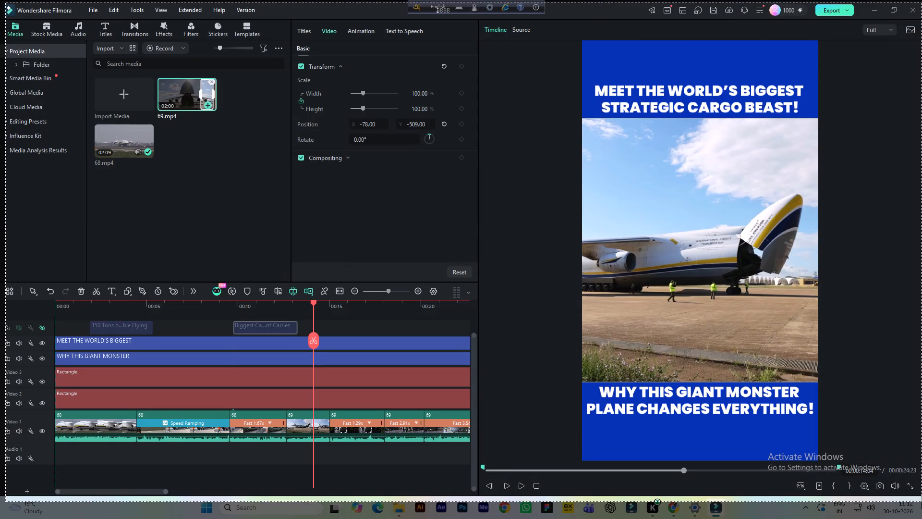
click(854, 375)
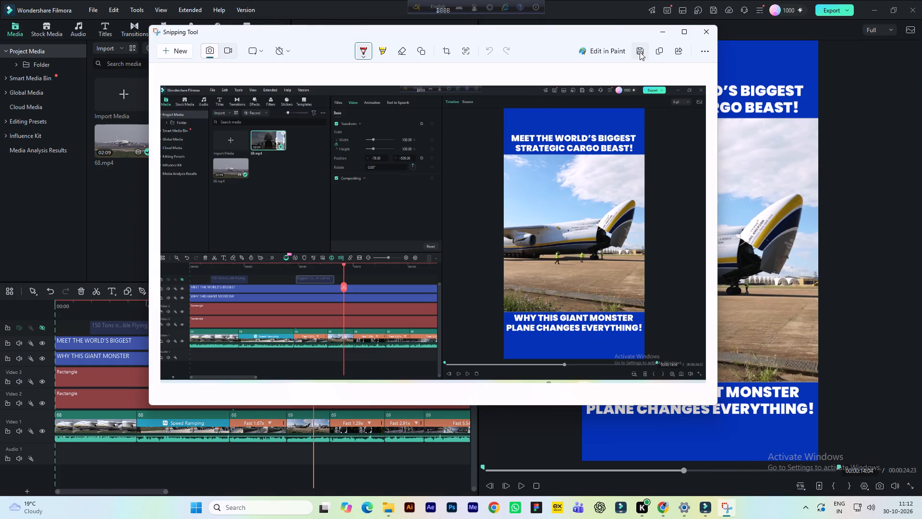
Save the open-nosed plane screenshot as a PNG named 4 in the Downloads folder.
click(640, 52)
click(212, 152)
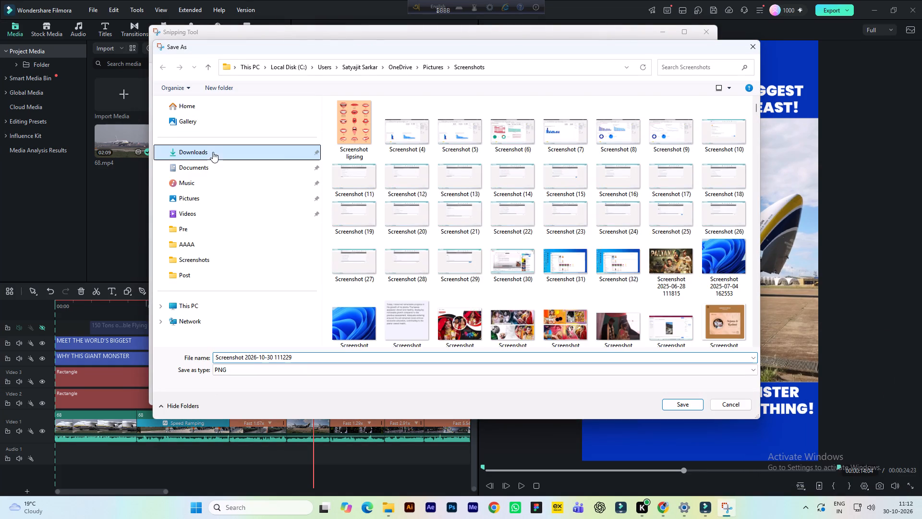
click(311, 359)
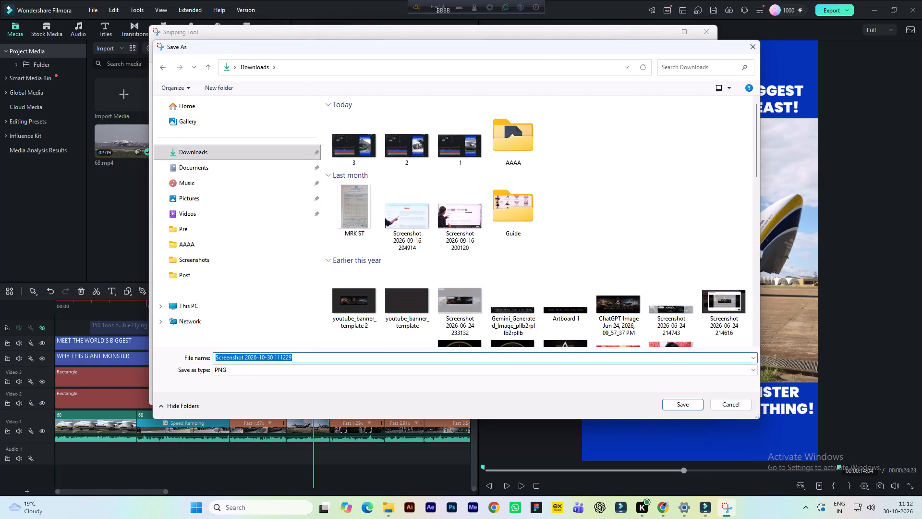
key(4)
key(space)
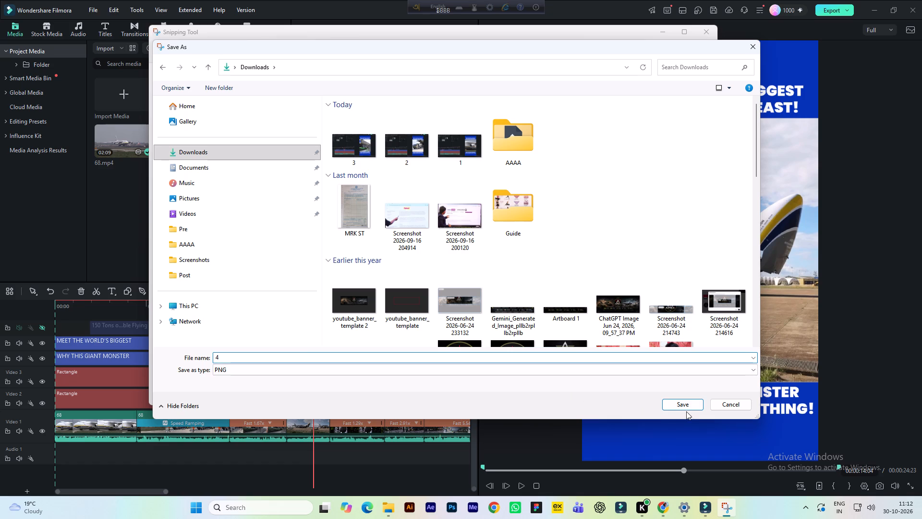
click(688, 402)
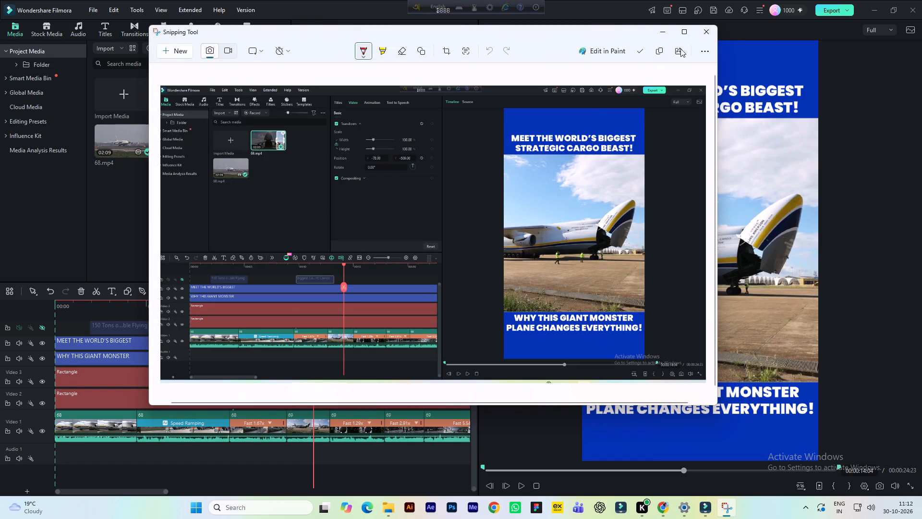
Close the Snipping Tool window to return to the video project in Filmora.
click(714, 29)
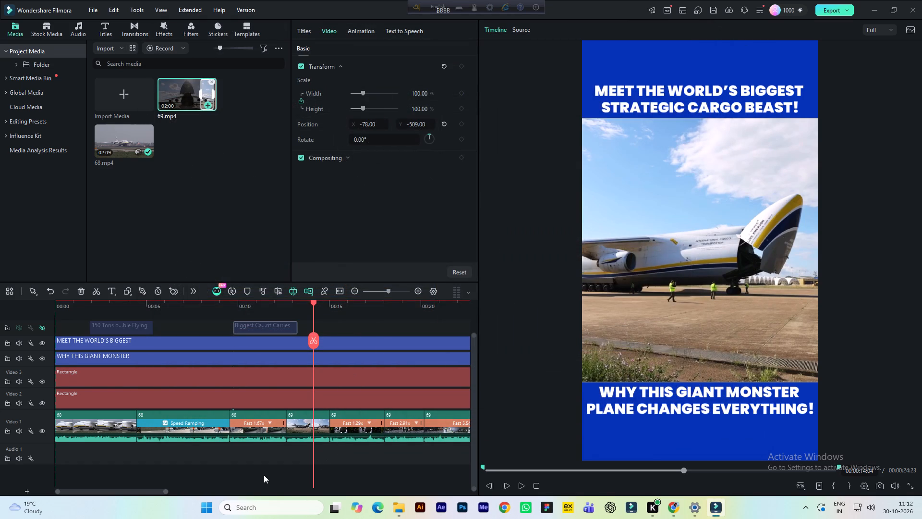
Scrub through the timeline from about 15 seconds to the end to examine the cargo-hold and helicopter clips for another screenshot.
drag(114, 492, 158, 491)
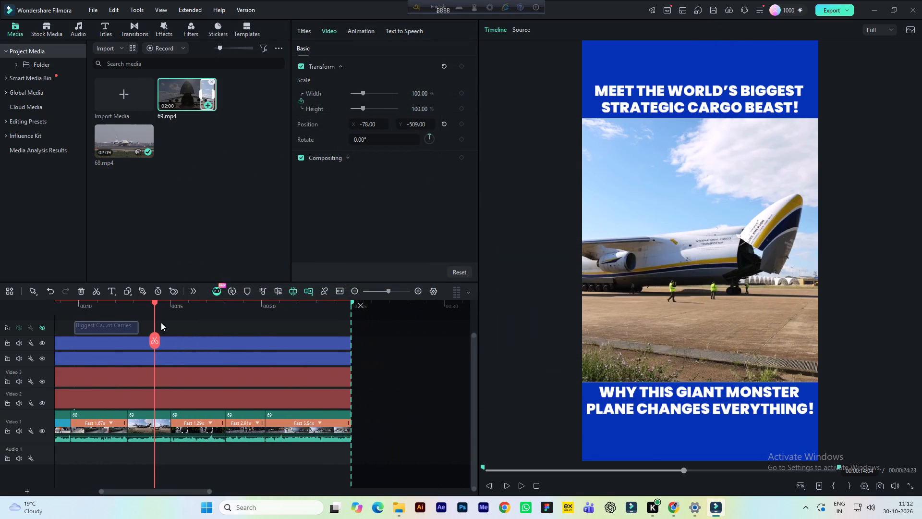
click(188, 307)
click(203, 311)
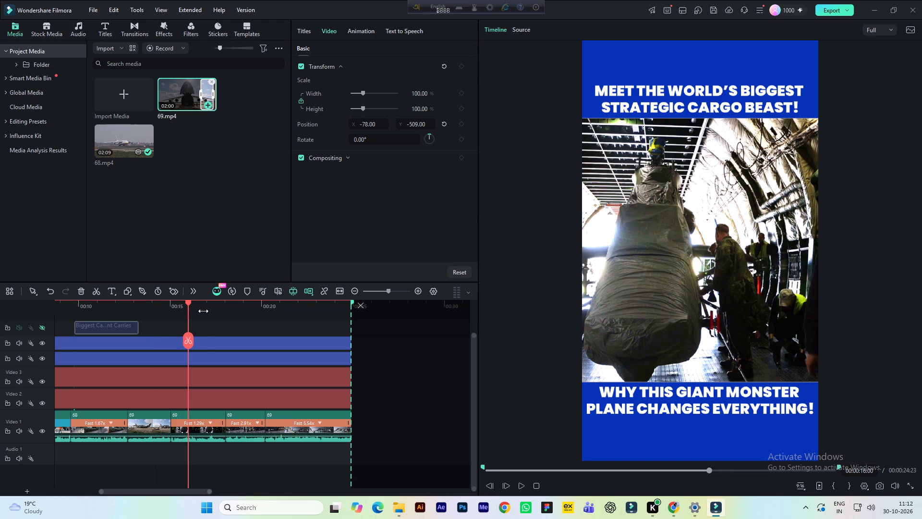
click(231, 310)
click(244, 308)
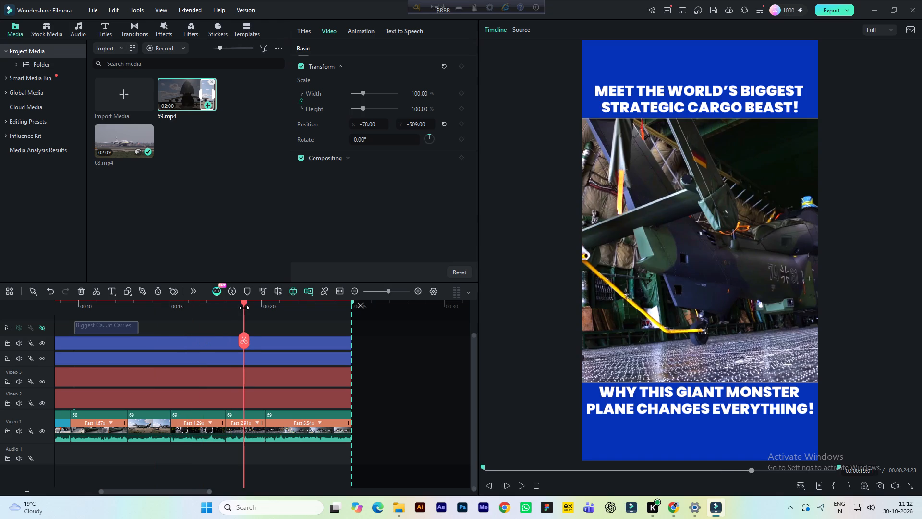
click(248, 308)
click(255, 308)
click(263, 308)
click(270, 308)
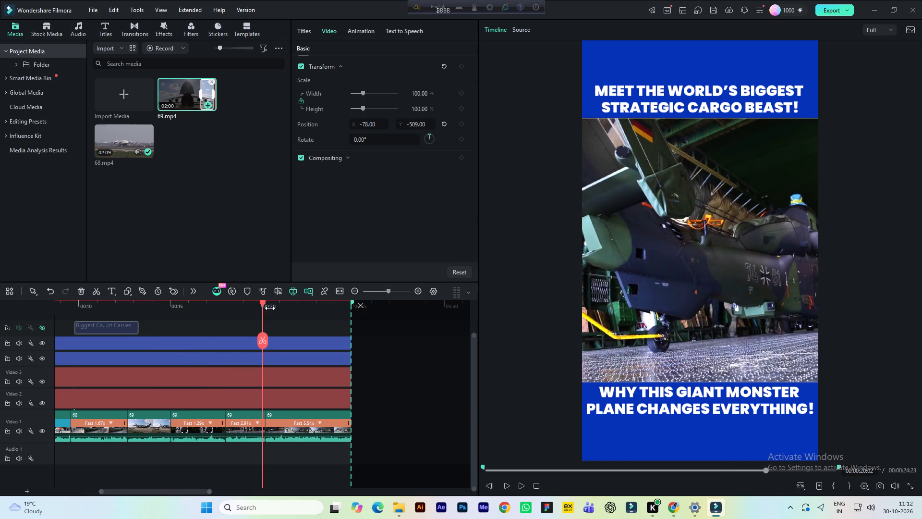
click(285, 309)
click(300, 309)
click(313, 309)
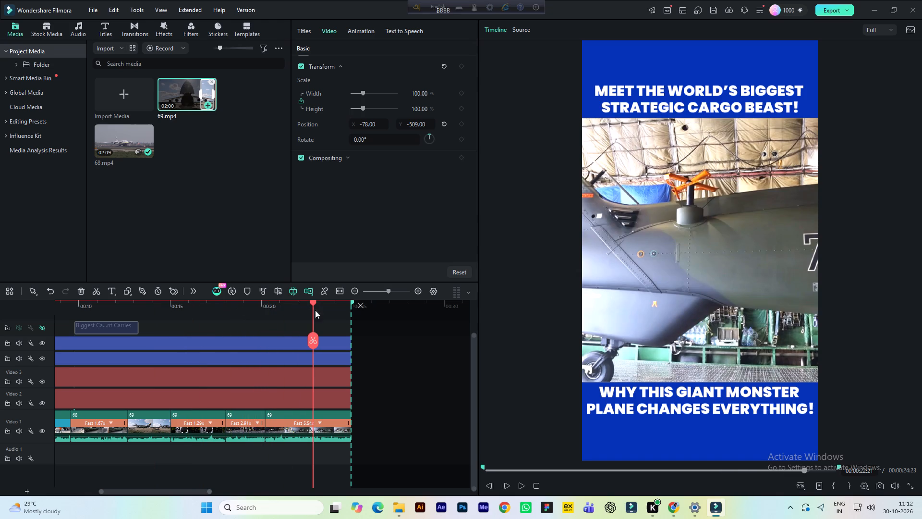
click(326, 310)
click(335, 310)
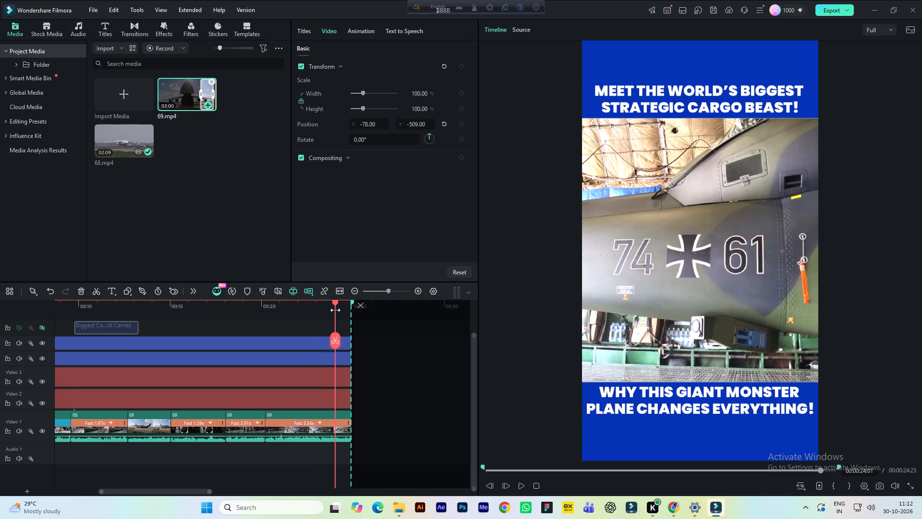
click(314, 310)
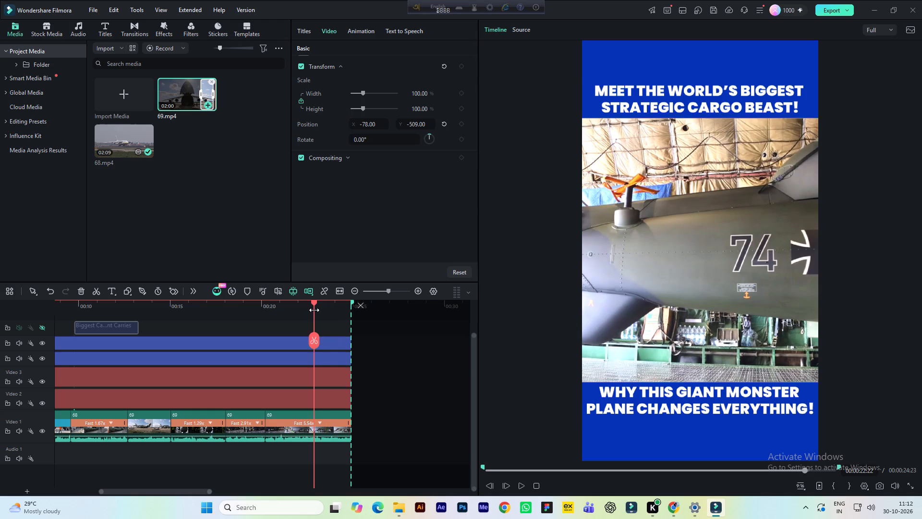
click(245, 308)
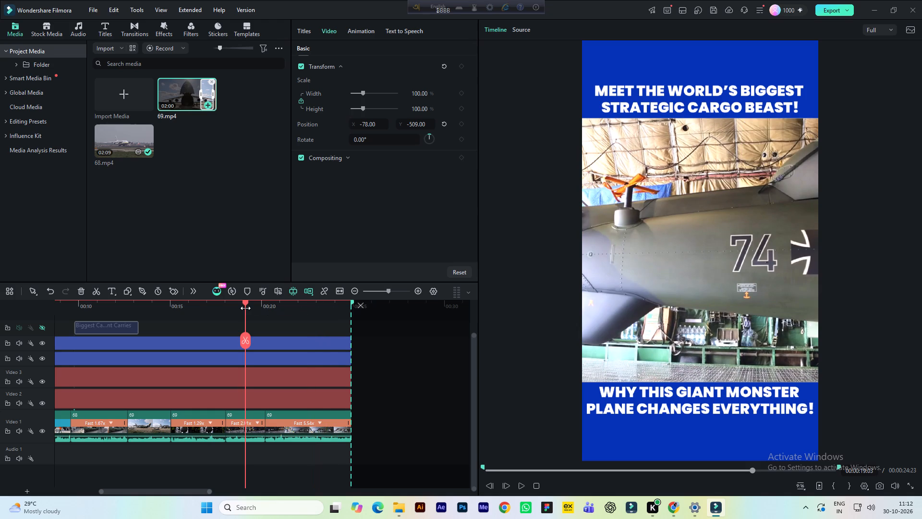
click(199, 308)
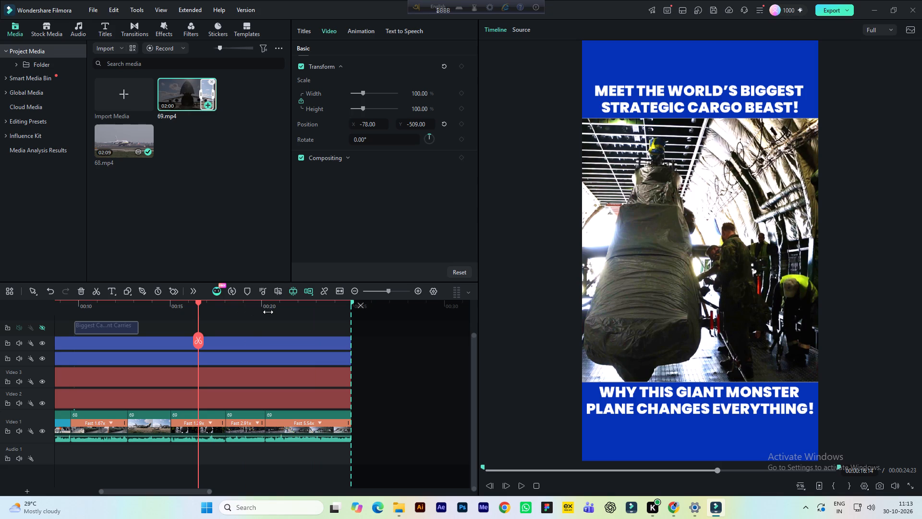
click(292, 307)
click(313, 307)
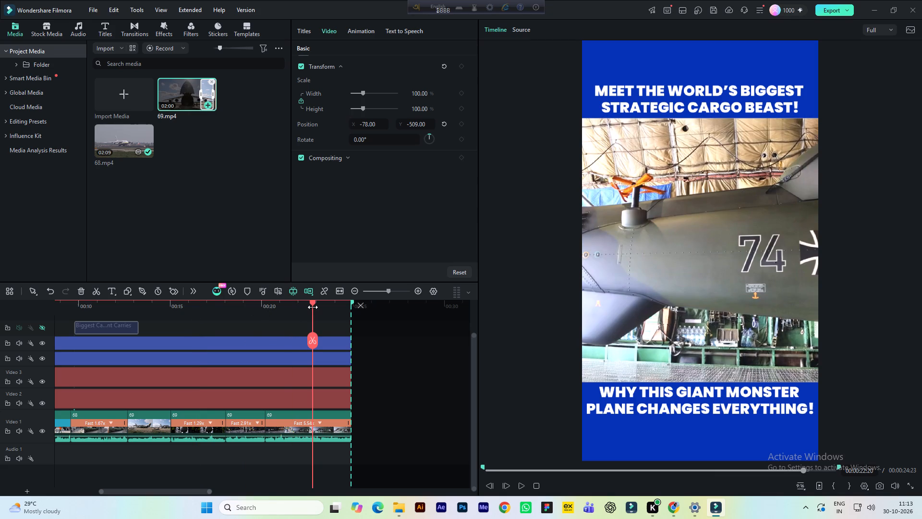
click(324, 308)
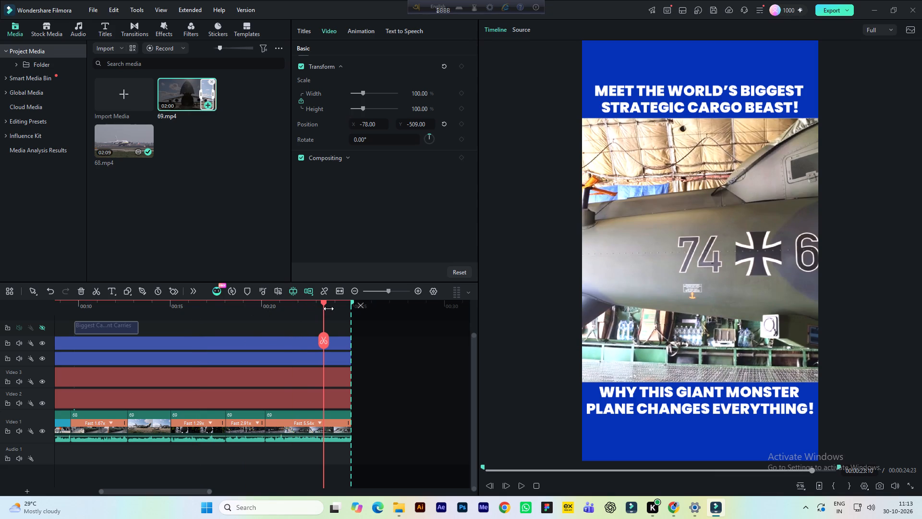
click(306, 305)
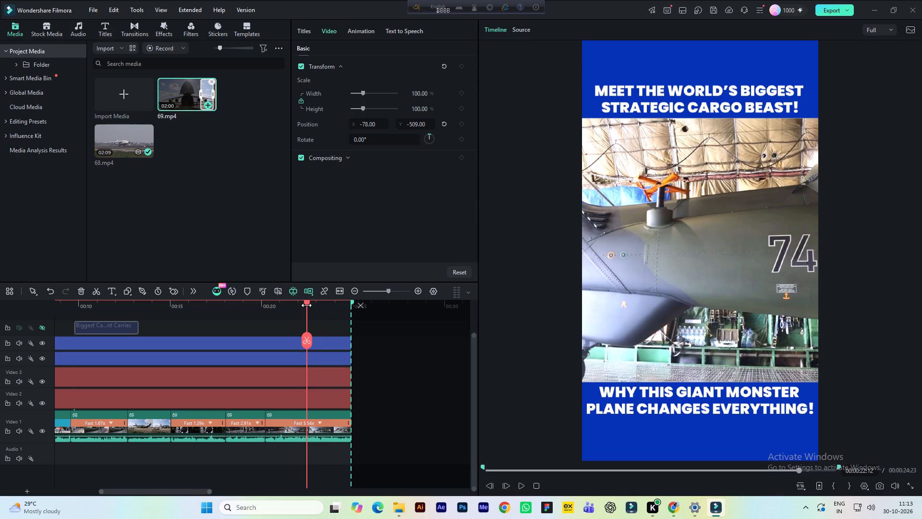
click(202, 304)
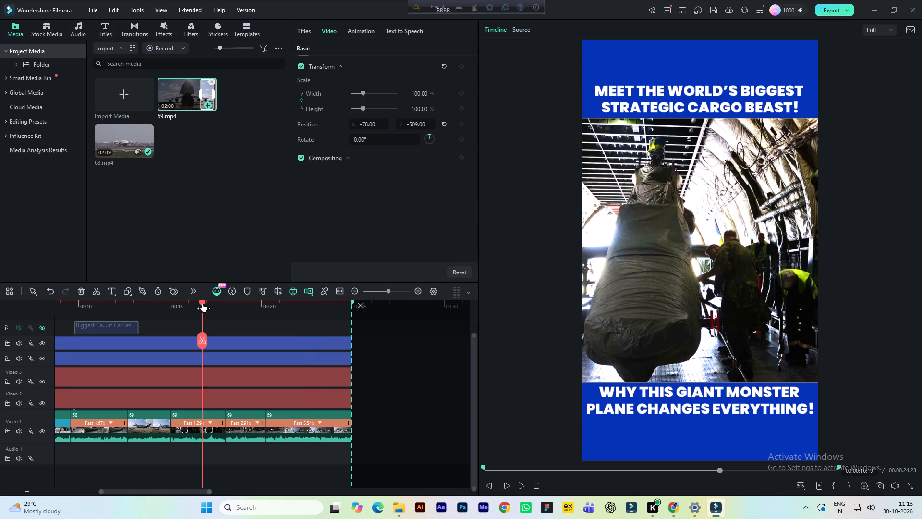
Hide the two headline title tracks, MEET THE WORLD'S BIGGEST and WHY THIS GIANT MONSTER, from the preview.
click(43, 356)
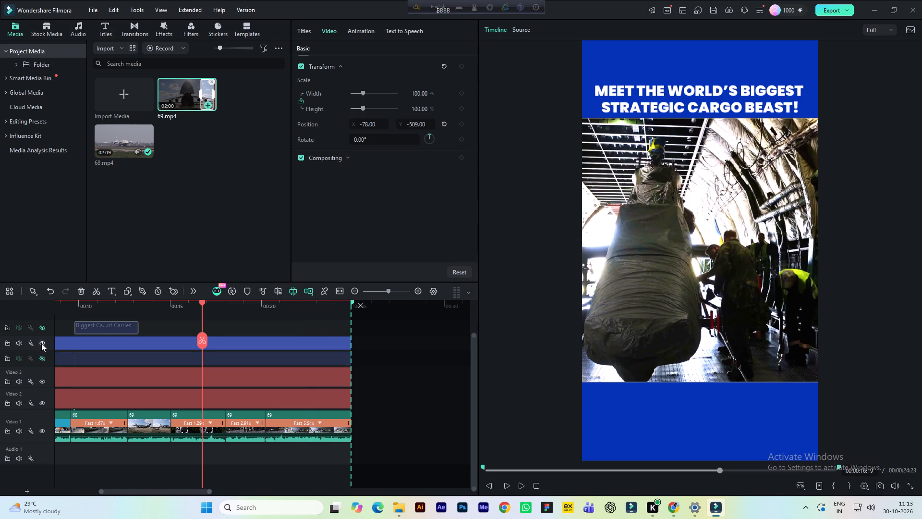
click(41, 343)
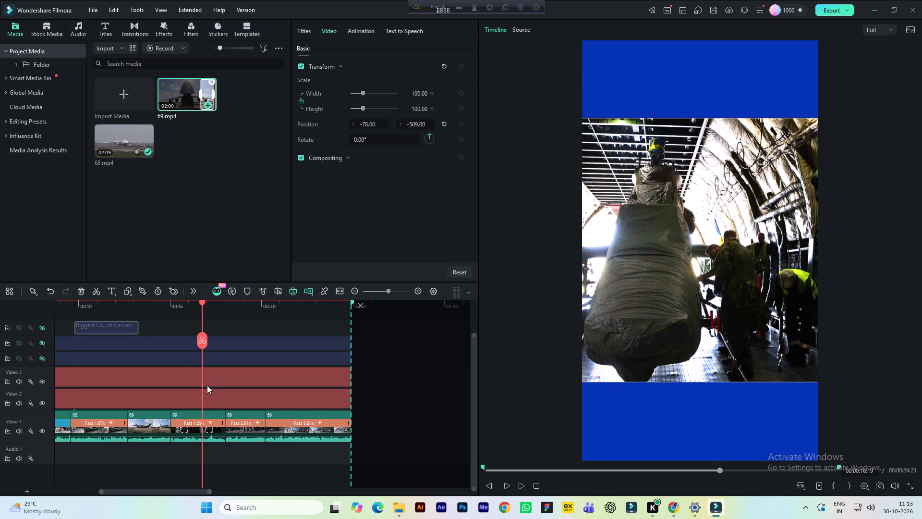
Park the playhead at 20 seconds on the helicopter in the hold, capture the whole screen, and open the capture in Snipping Tool.
click(215, 305)
click(236, 306)
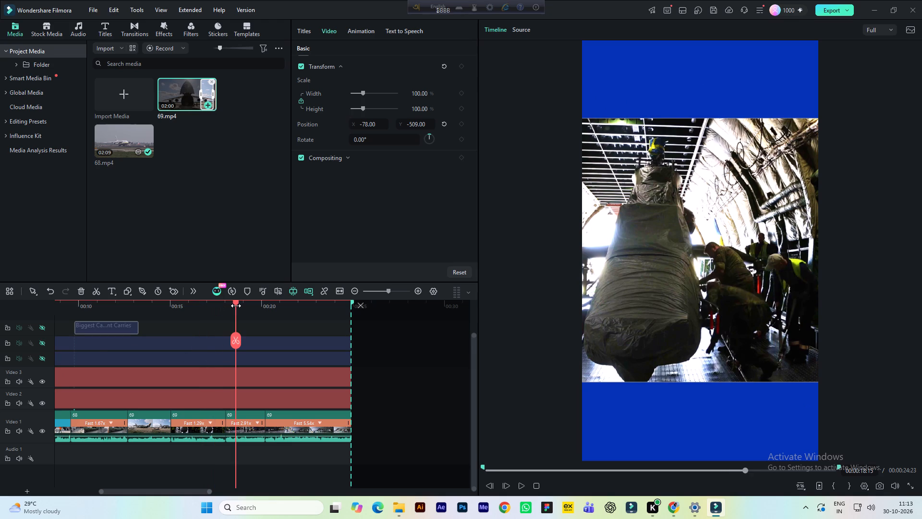
click(249, 306)
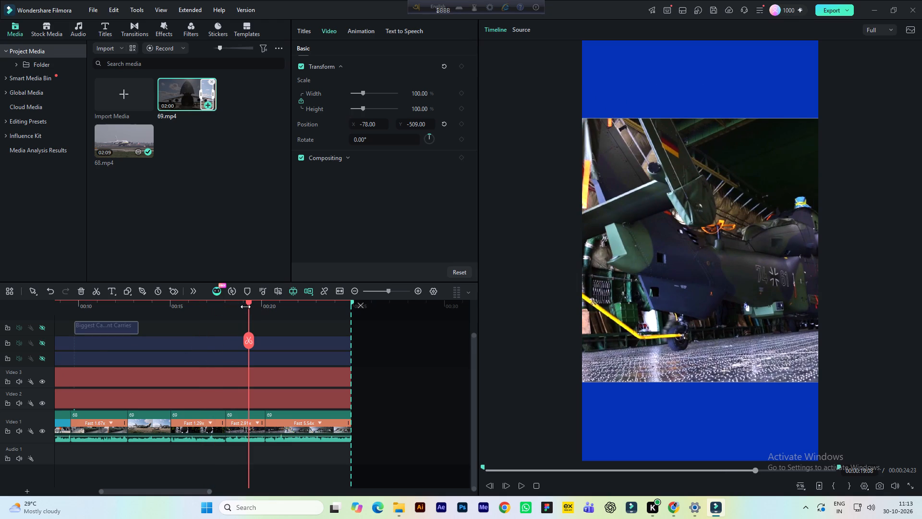
click(245, 307)
click(238, 308)
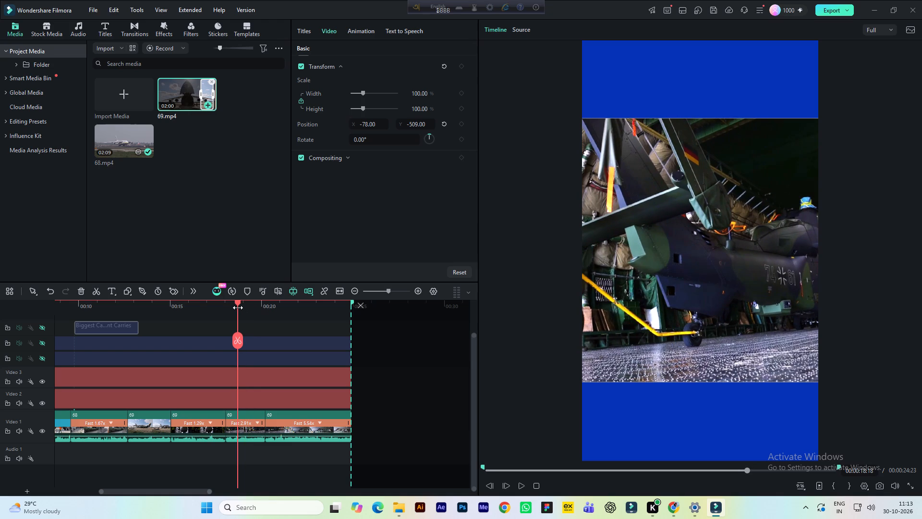
click(252, 308)
click(255, 308)
click(263, 309)
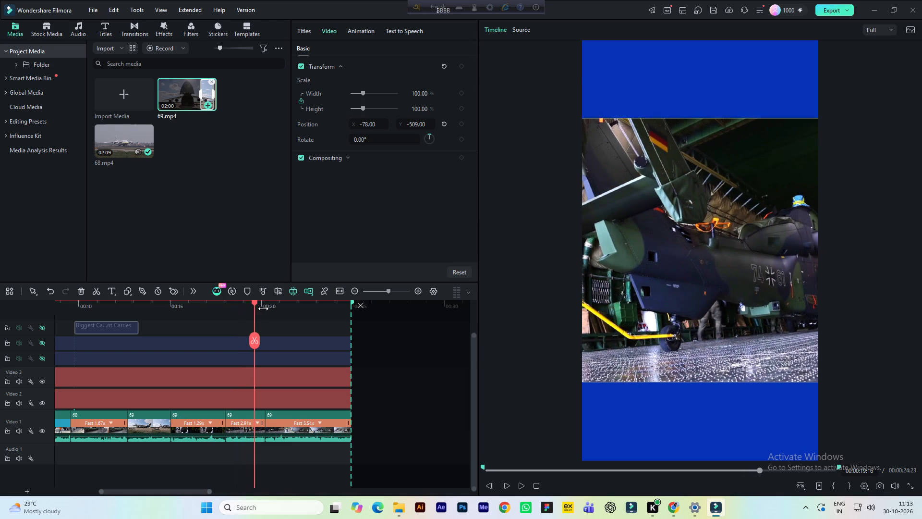
click(272, 310)
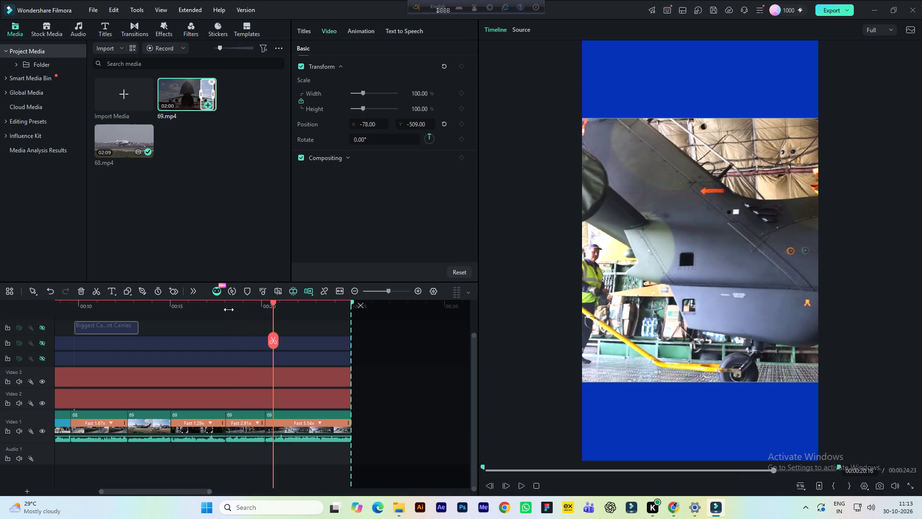
click(229, 309)
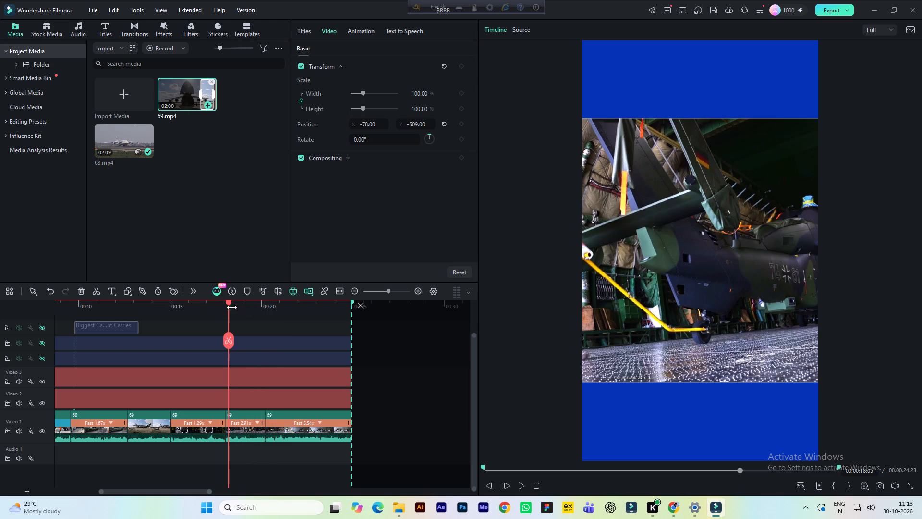
click(241, 306)
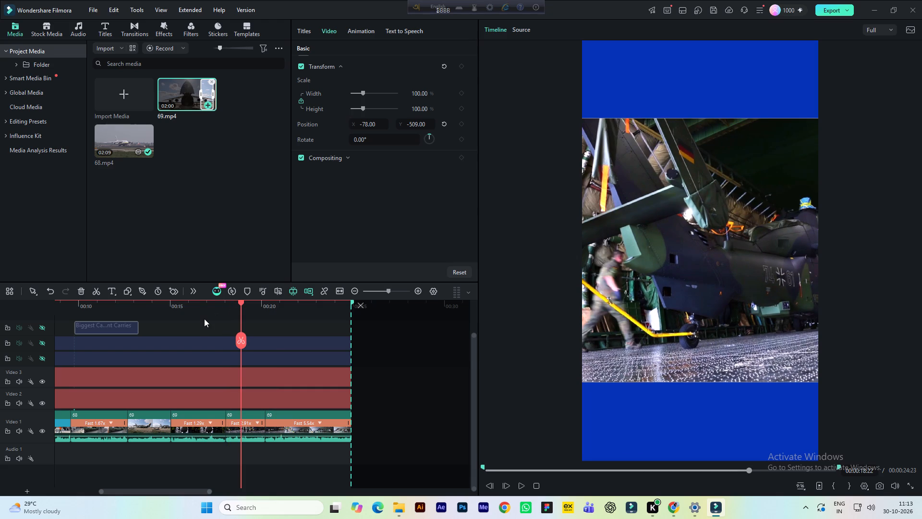
click(248, 303)
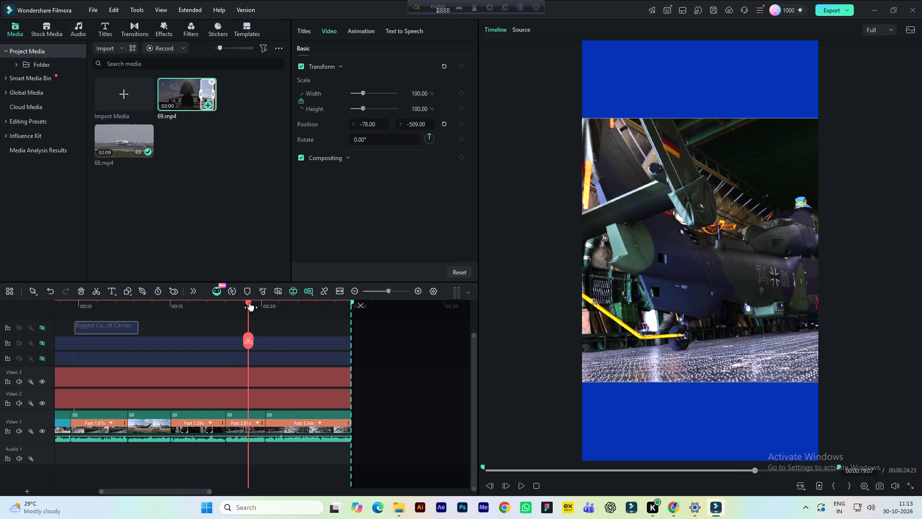
click(261, 304)
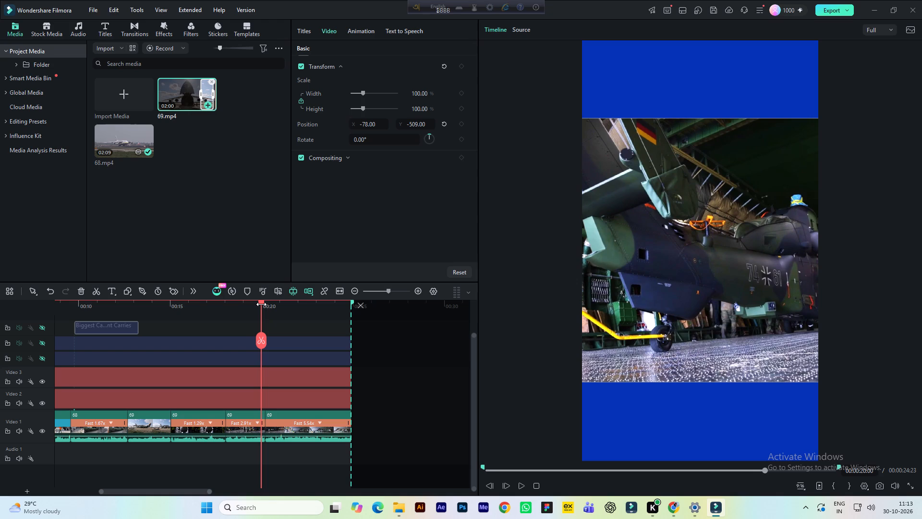
key(shift+super+s)
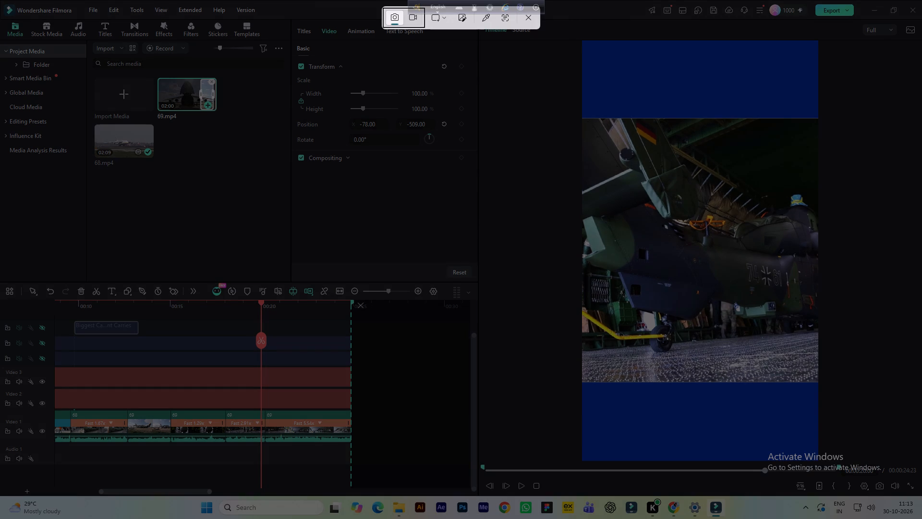
drag(5, 5, 921, 510)
click(813, 349)
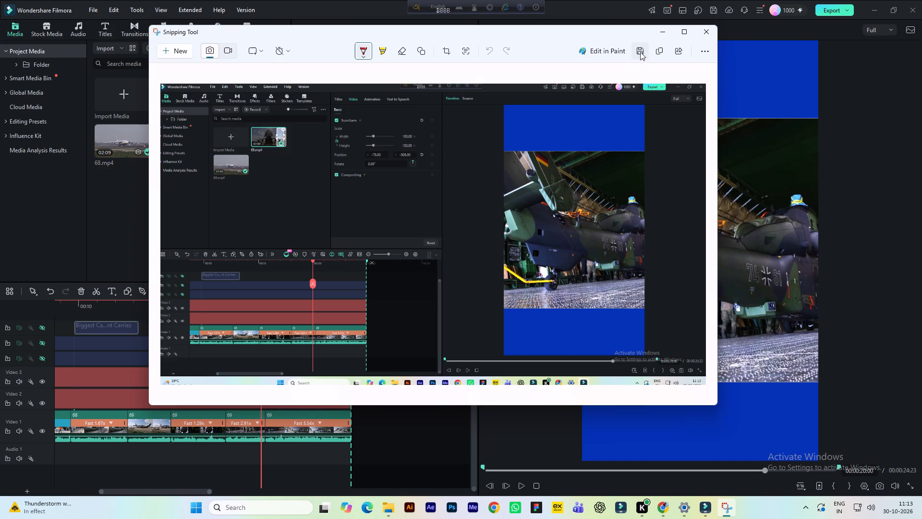
Save the helicopter screenshot as a PNG named 5 in the Downloads folder and close Snipping Tool.
click(640, 52)
click(220, 156)
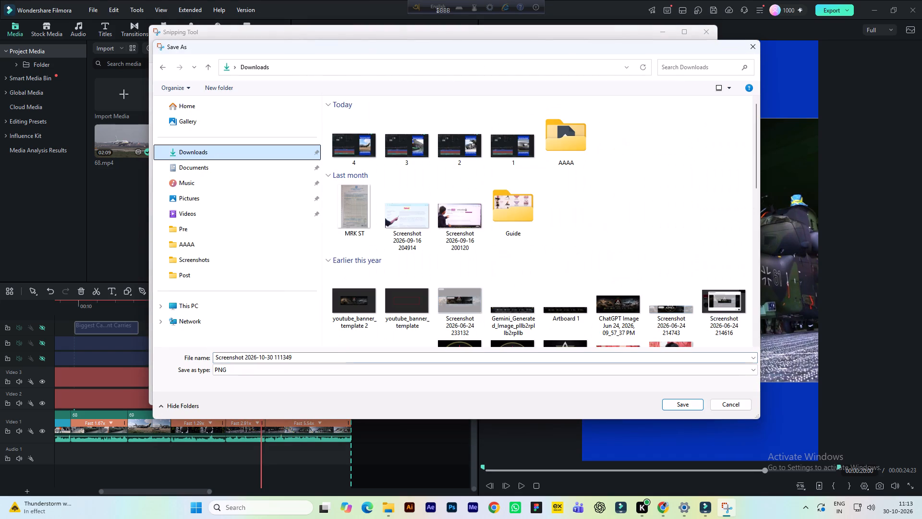
click(303, 358)
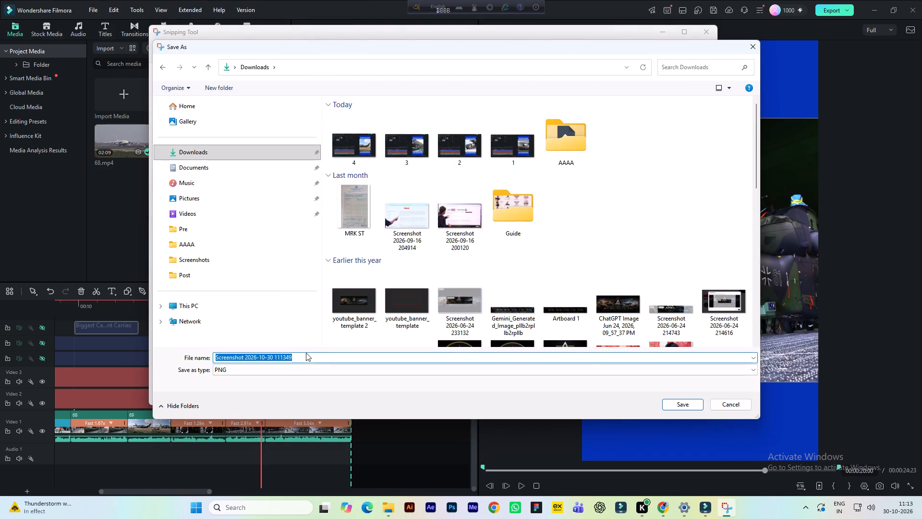
text(5)
key(space)
key(Return)
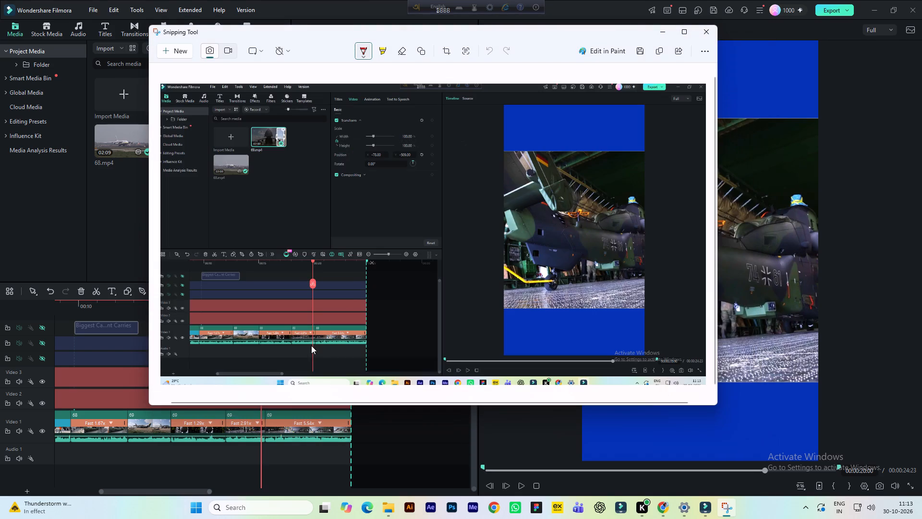
click(706, 36)
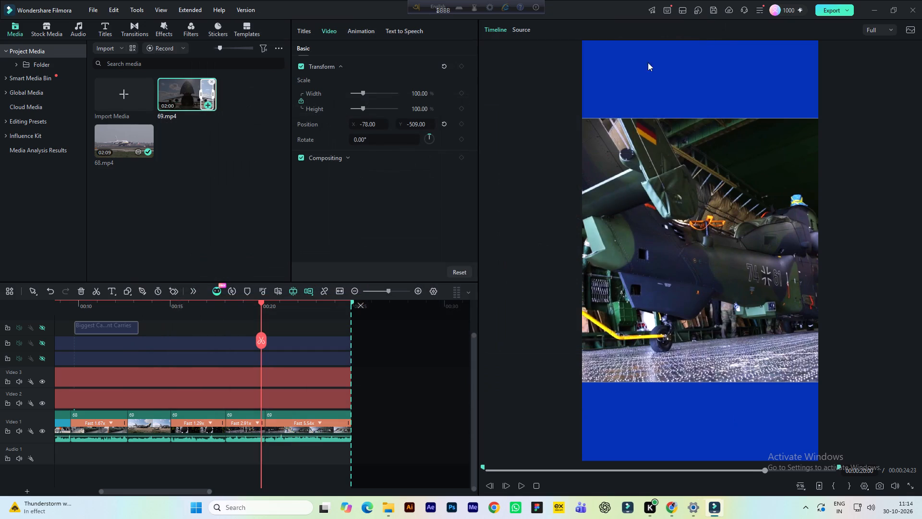
drag(146, 492, 86, 491)
click(669, 510)
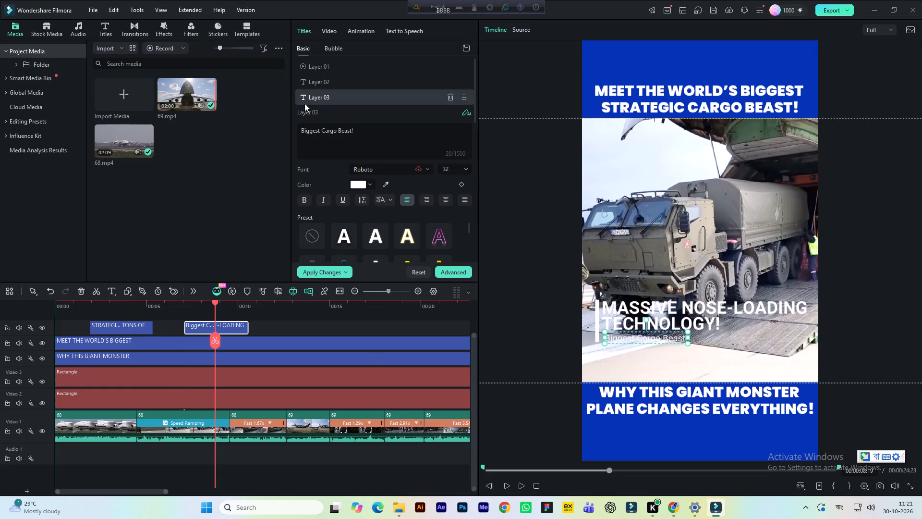
drag(357, 131, 291, 126)
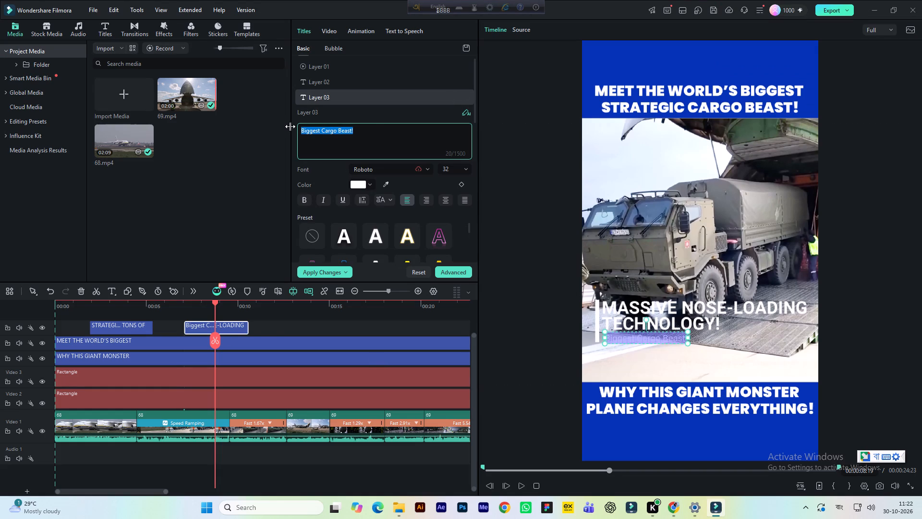
key(ctrl+v)
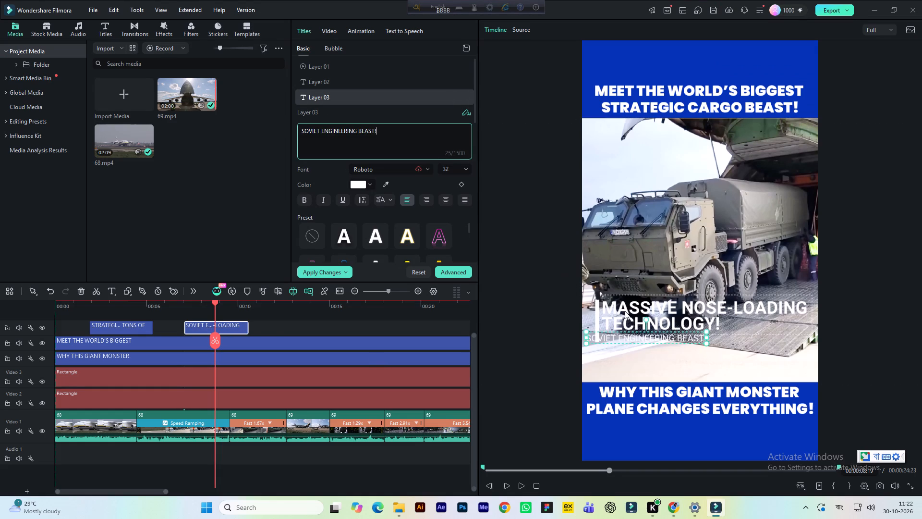
Shift the "SOVIET ENGINEERING BEAST!" subline right until it clears the vertical bar and lines up with the headline's left edge.
click(625, 311)
click(624, 340)
key(Right)
key(Right)
key(Right)
key(Right)
key(Right)
key(Right)
key(Right)
key(Right)
key(Right)
key(Right)
key(Right)
key(Right)
key(Right)
key(Right)
key(Right)
key(Right)
key(Right)
key(Right)
key(Right)
key(Right)
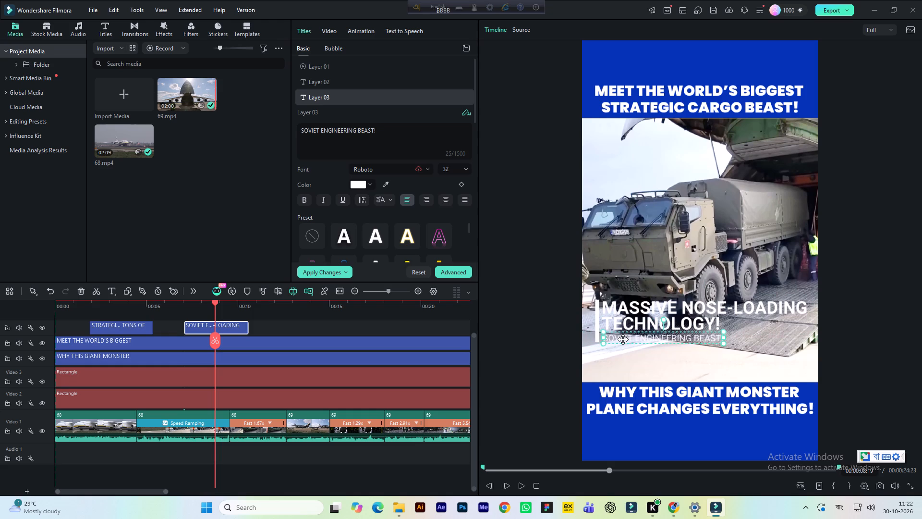
key(Right)
click(556, 267)
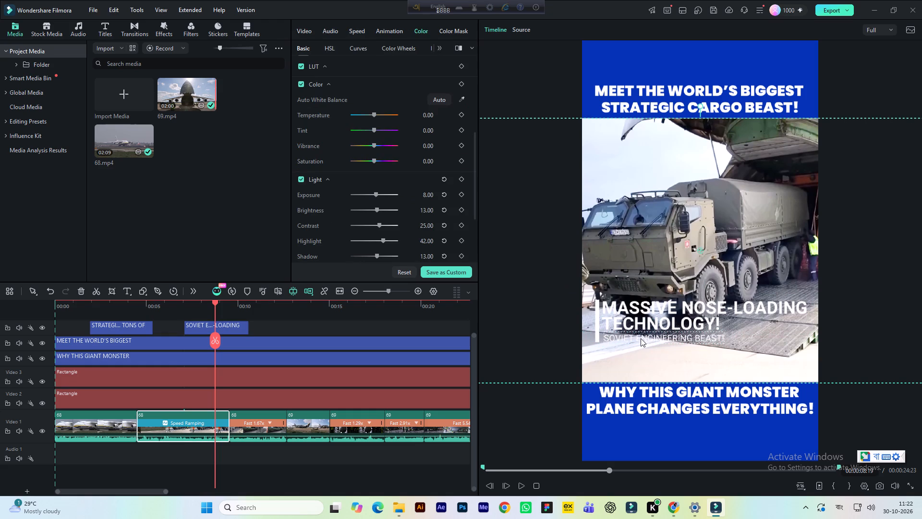
click(641, 338)
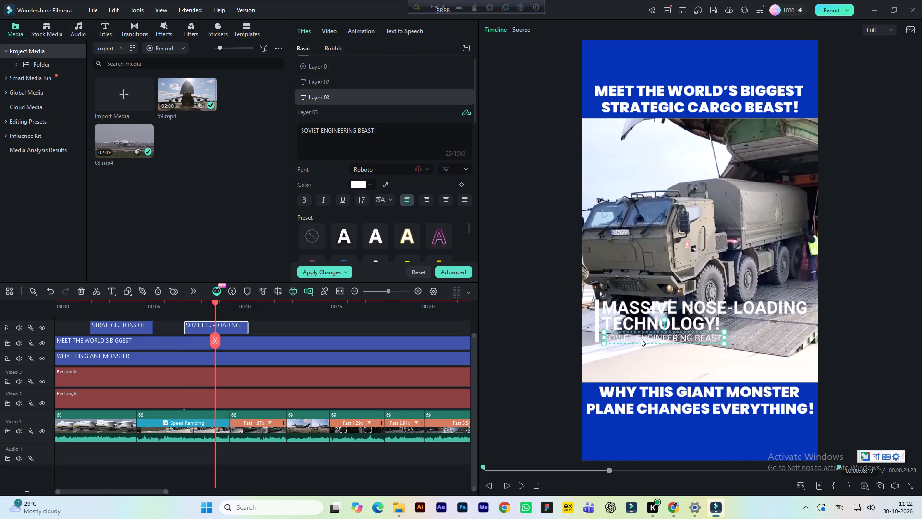
click(639, 323)
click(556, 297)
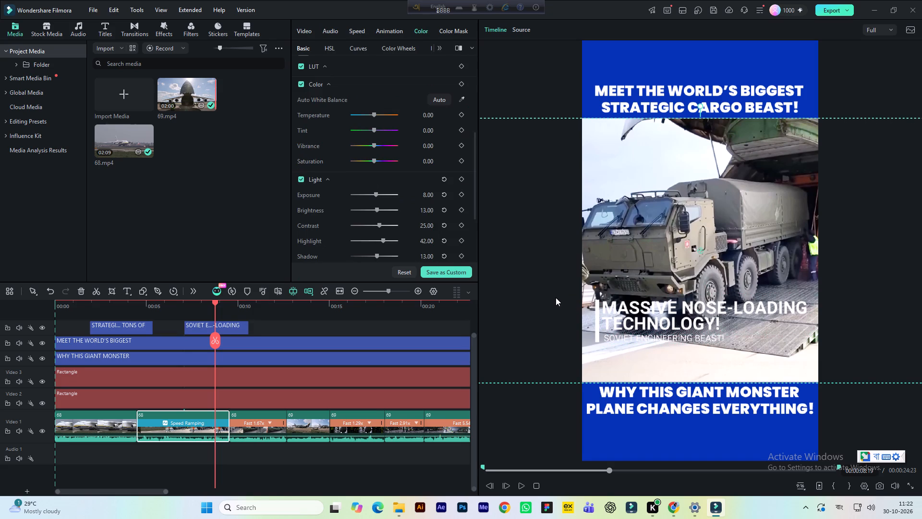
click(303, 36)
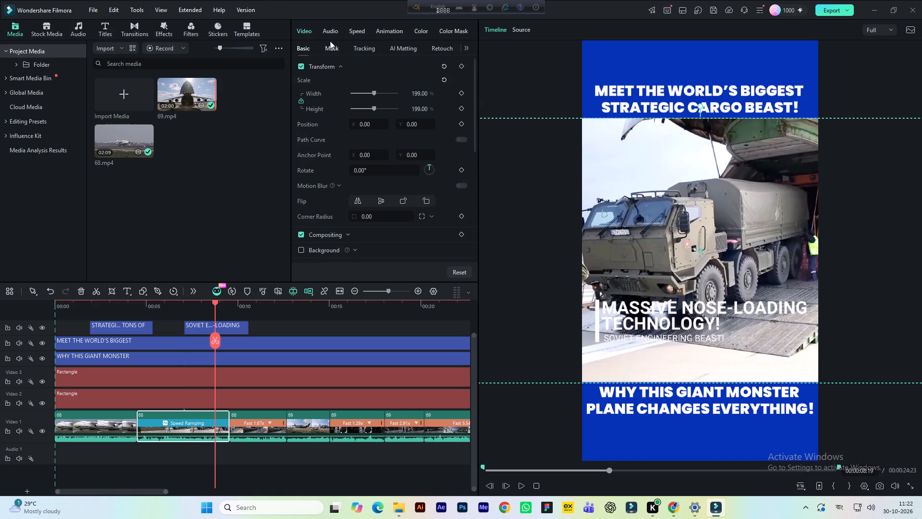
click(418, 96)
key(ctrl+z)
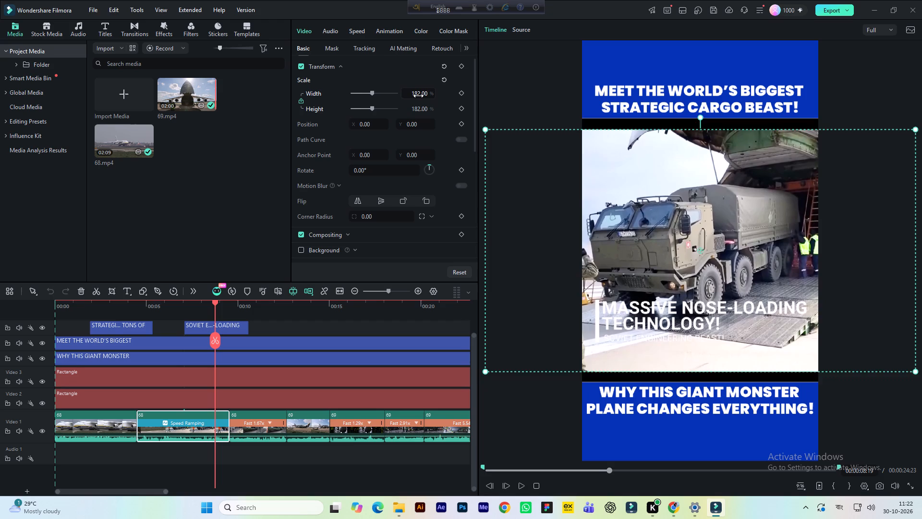
Scale the second title to 88% and move it to the top of the footage at position X -90, Y 255.
click(203, 329)
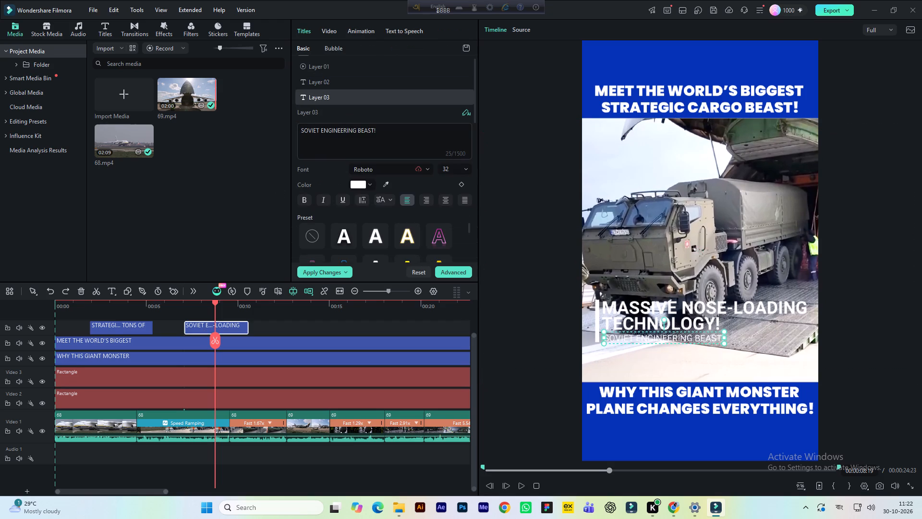
click(326, 32)
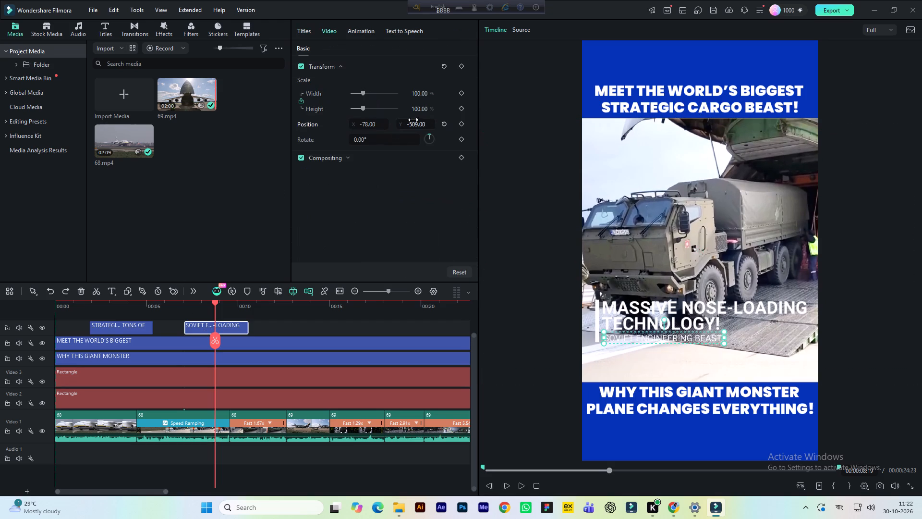
click(420, 94)
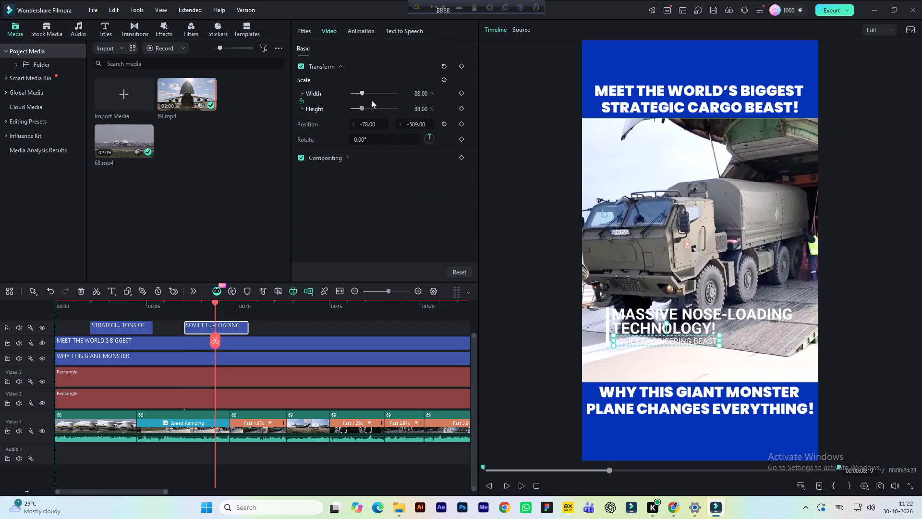
click(413, 126)
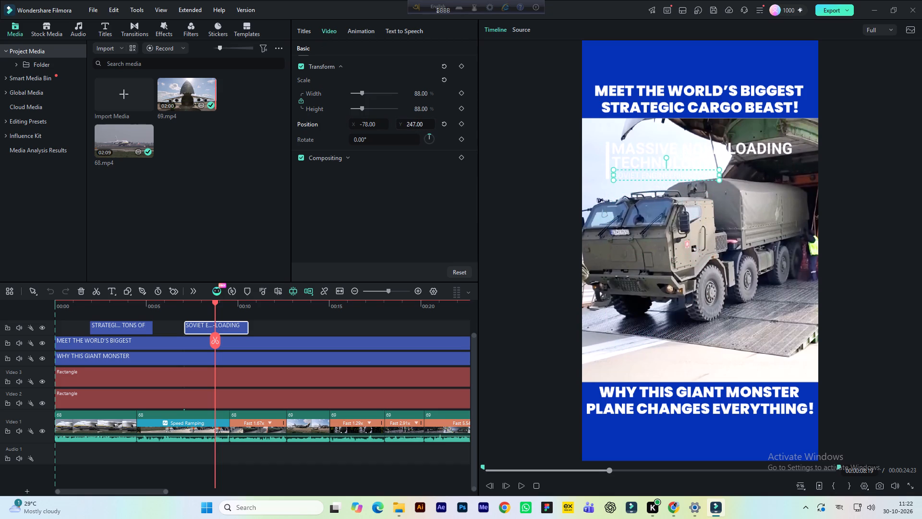
click(373, 127)
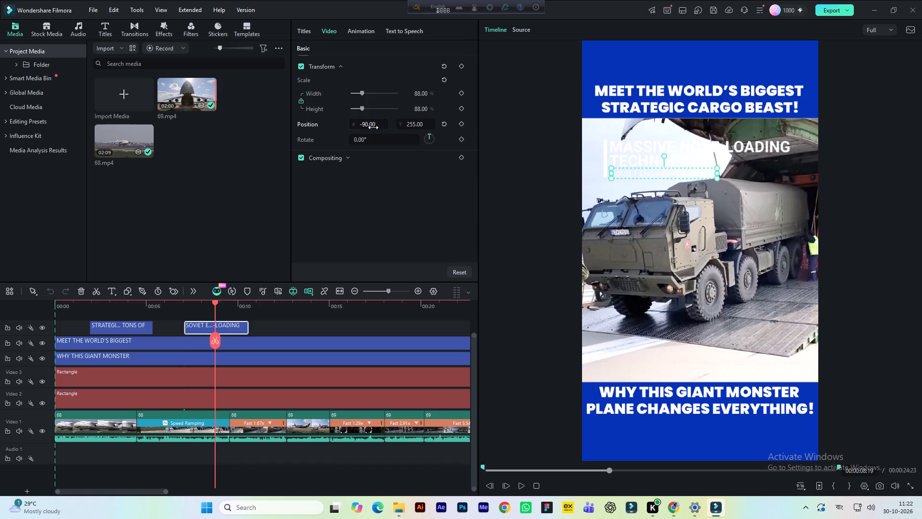
click(347, 208)
click(483, 164)
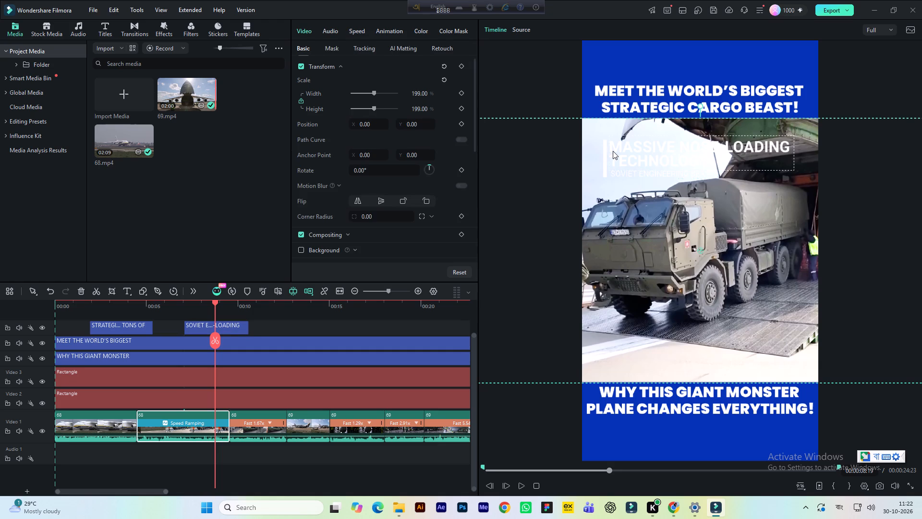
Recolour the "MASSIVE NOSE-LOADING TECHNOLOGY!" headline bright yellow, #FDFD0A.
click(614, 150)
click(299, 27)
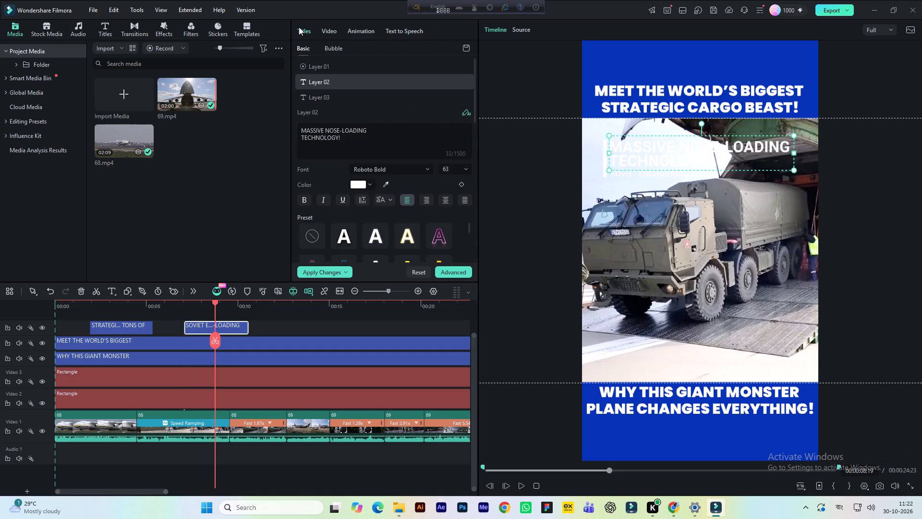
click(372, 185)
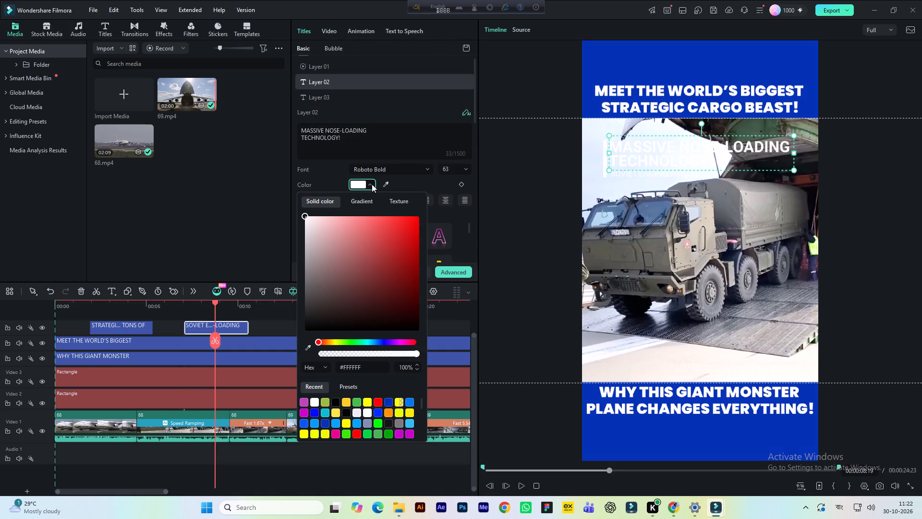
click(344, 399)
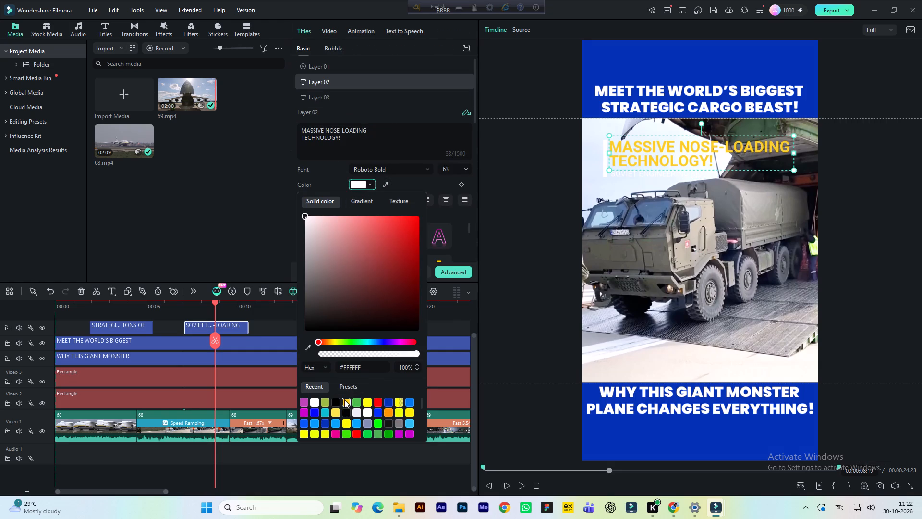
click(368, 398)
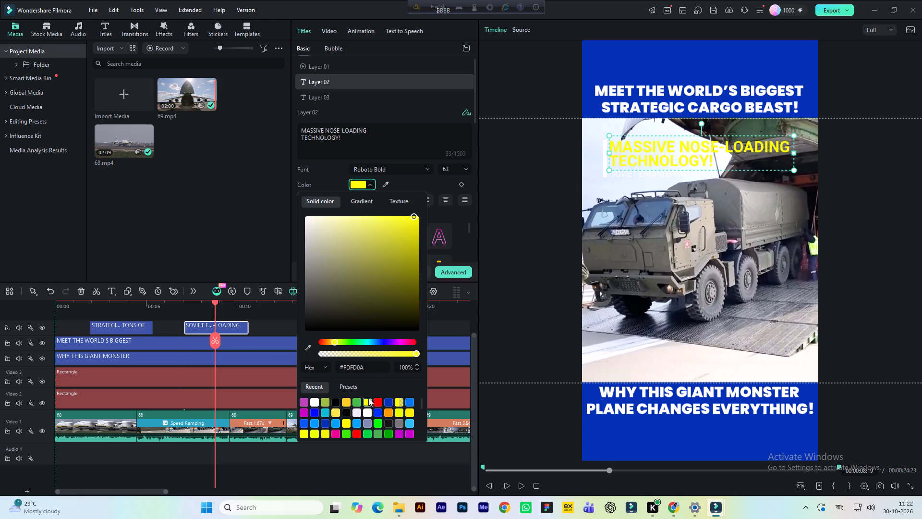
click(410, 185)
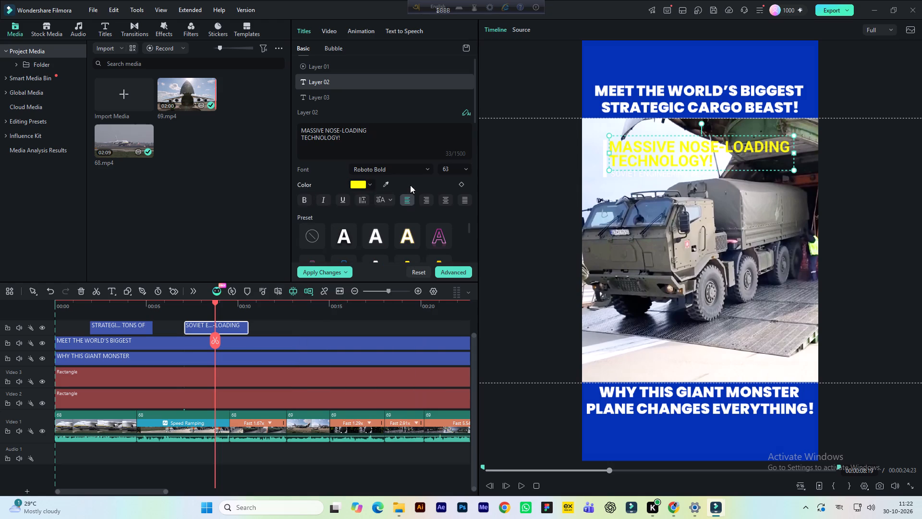
Apply the blue text preset with a white outline and blue glow to the "MASSIVE NOSE-LOADING TECHNOLOGY!" headline.
scroll(409, 231, down, 3)
scroll(461, 178, down, 1)
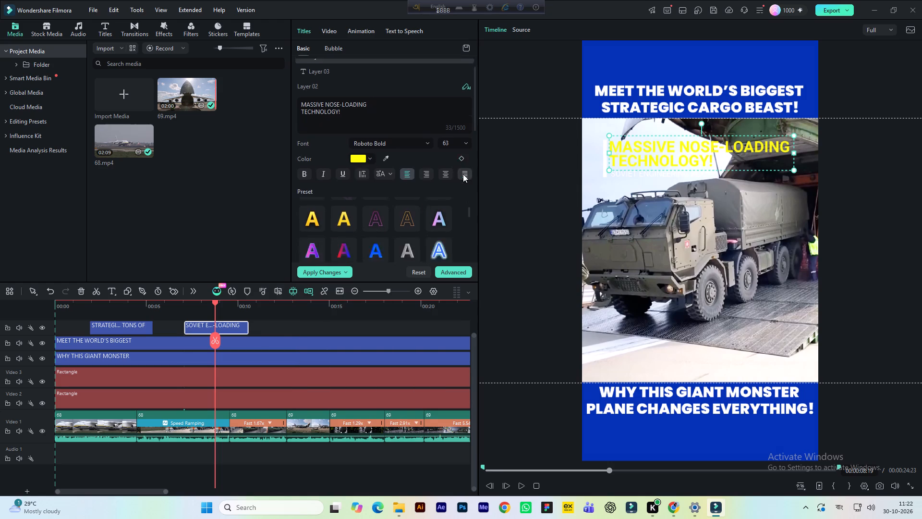
scroll(463, 174, down, 3)
scroll(450, 186, up, 1)
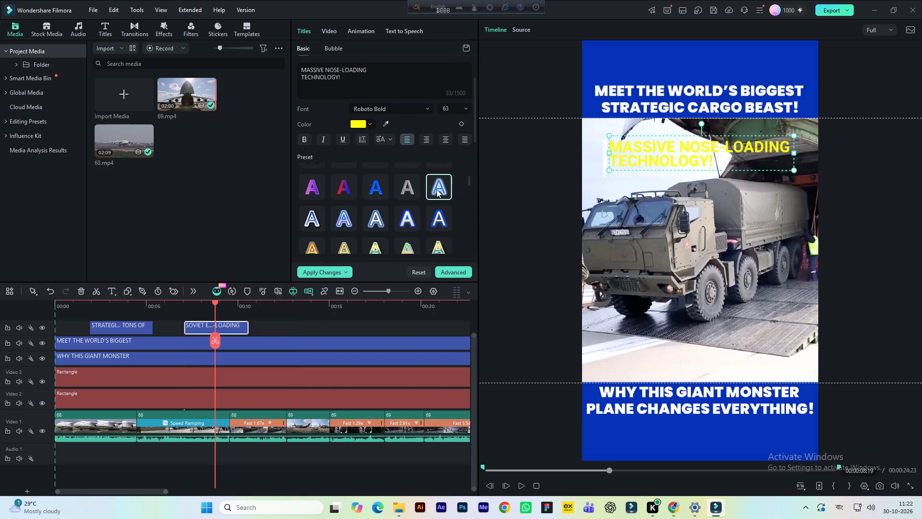
click(436, 189)
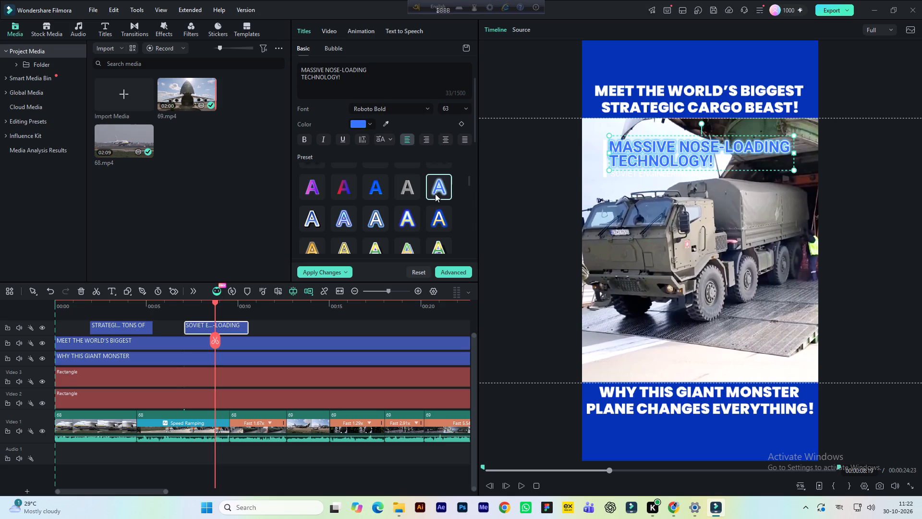
Apply the same glowing blue preset with a white outline to the "SOVIET ENGINEERING BEAST!" subline.
scroll(327, 89, up, 4)
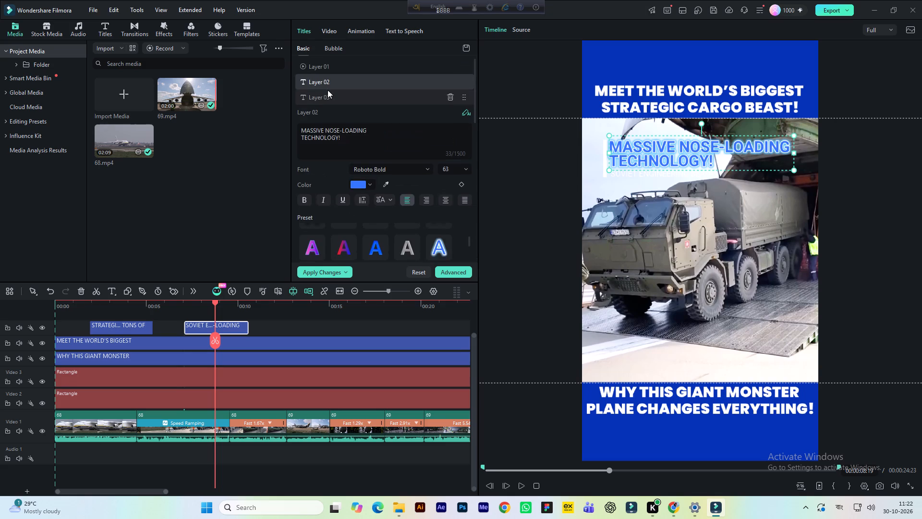
click(330, 95)
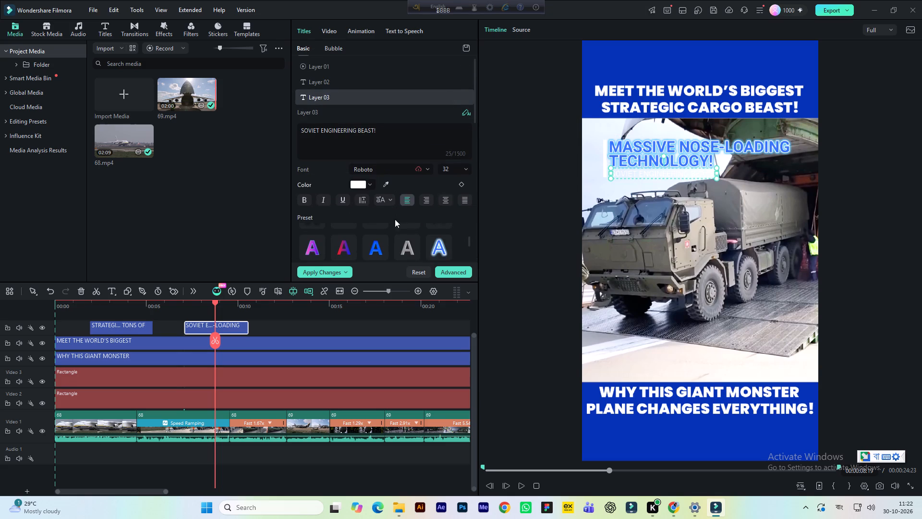
click(437, 249)
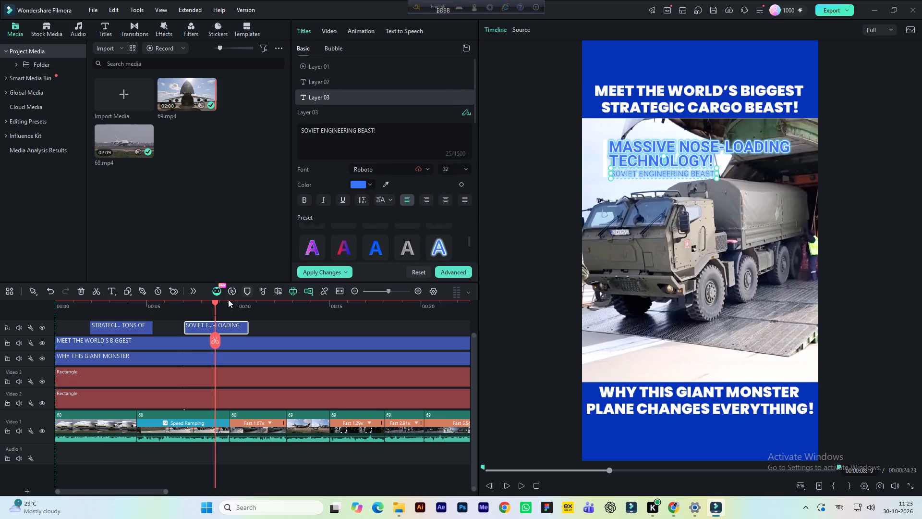
Save the project and play back the second title from just before it starts.
click(176, 306)
key(ctrl+s)
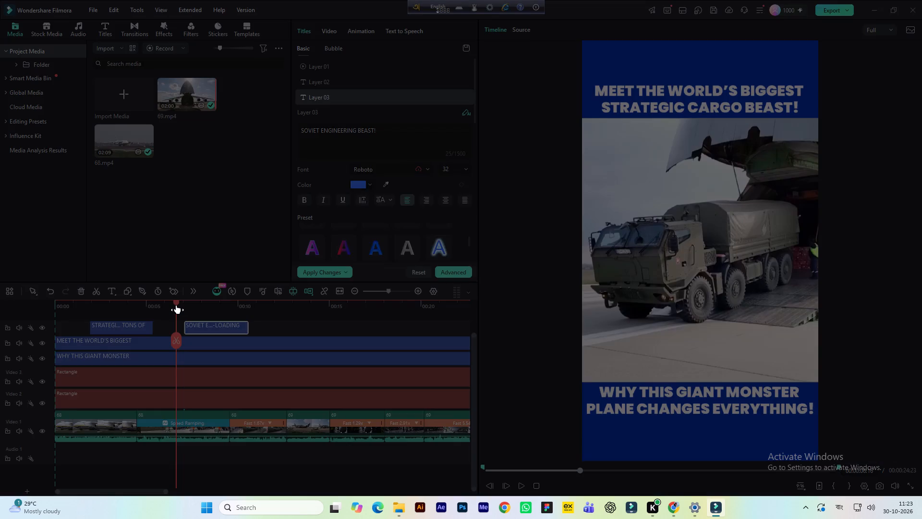
key(space)
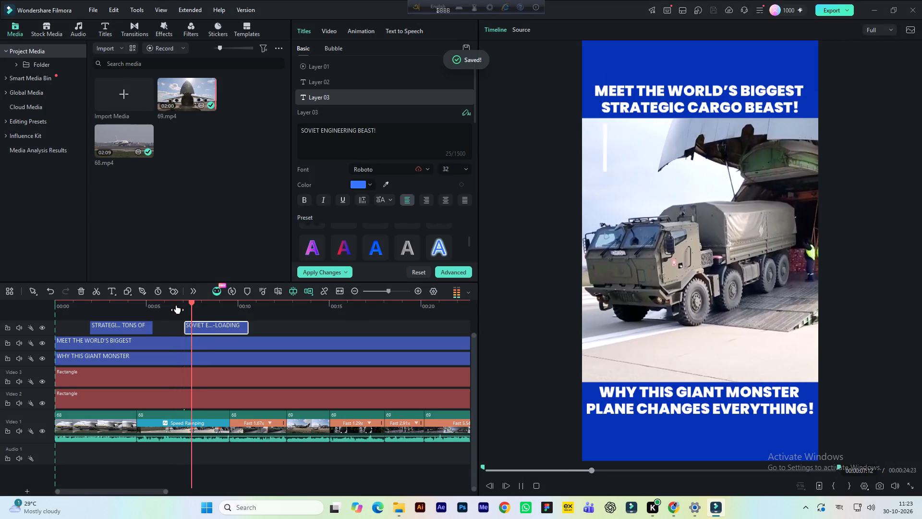
Trim the end of the second overlay title so it lasts about 00:00:03:05.
key(space)
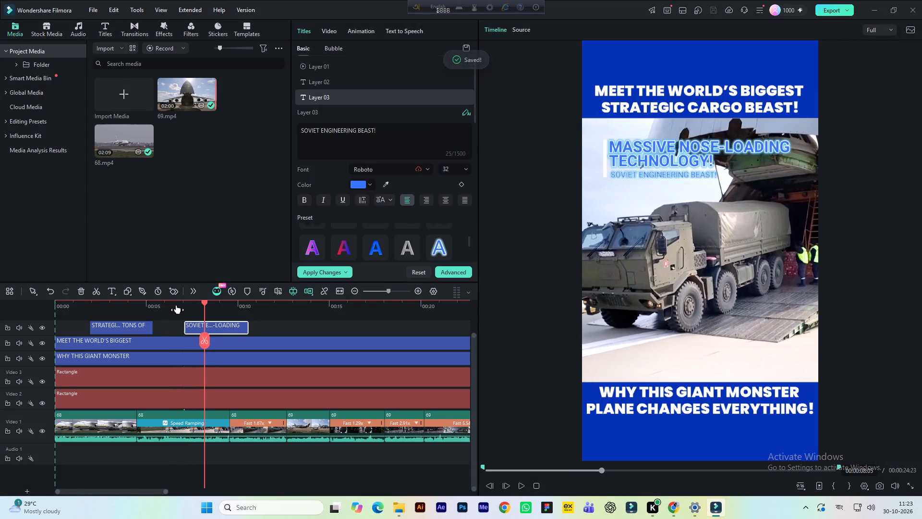
click(225, 306)
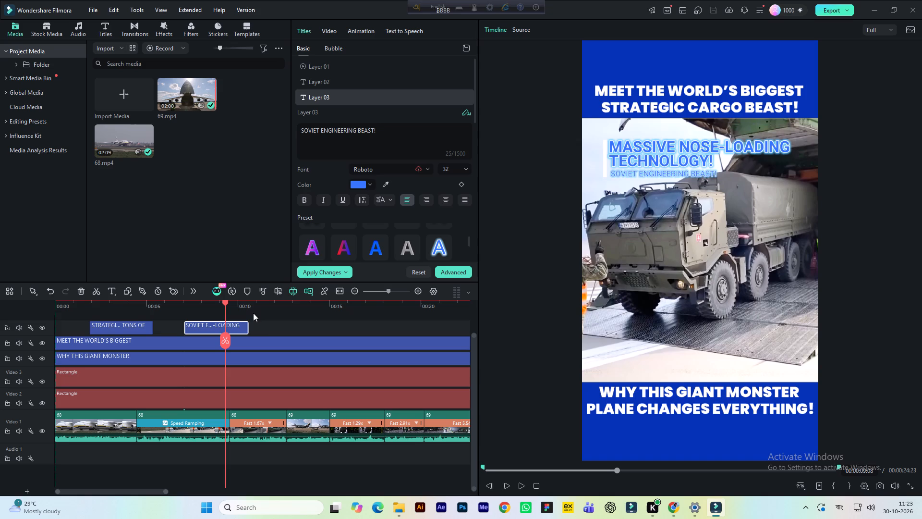
drag(247, 328, 242, 327)
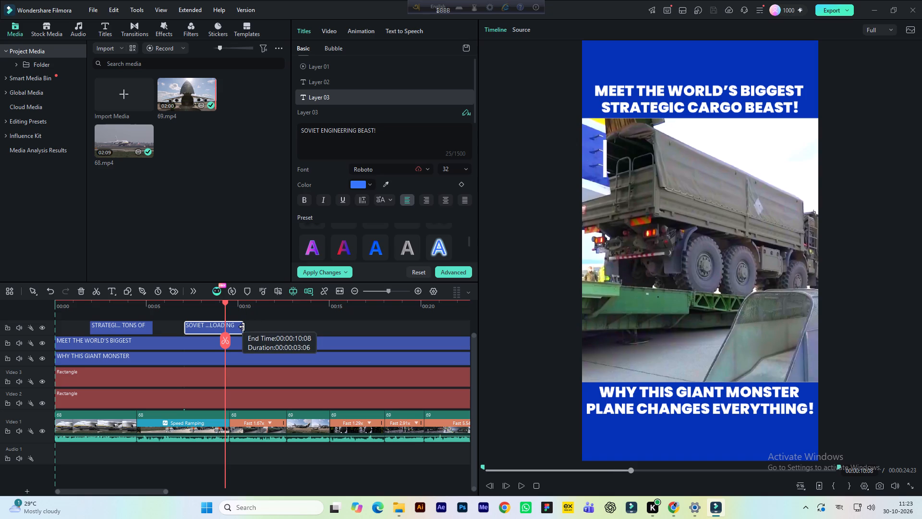
drag(242, 327, 242, 327)
Trim the end of the first overlay title to about the second title's length and save the project.
click(136, 323)
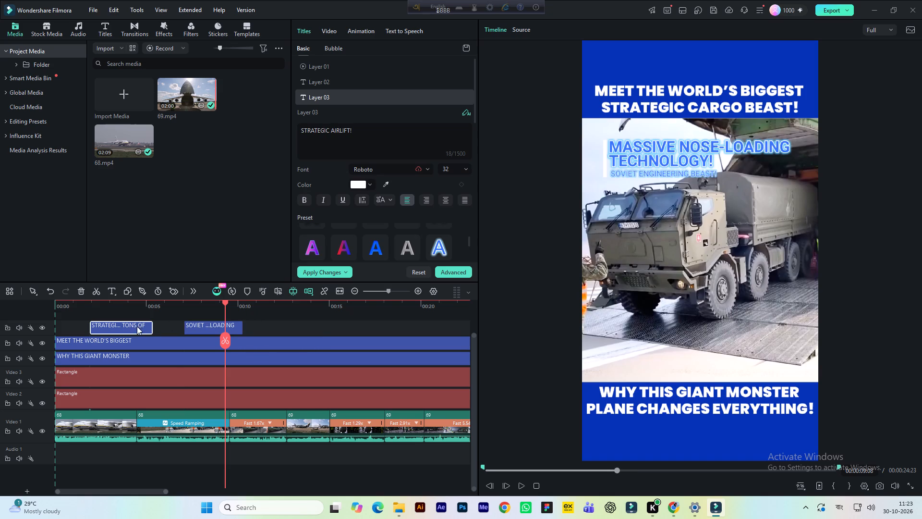
drag(151, 329, 144, 328)
click(166, 306)
key(ctrl+s)
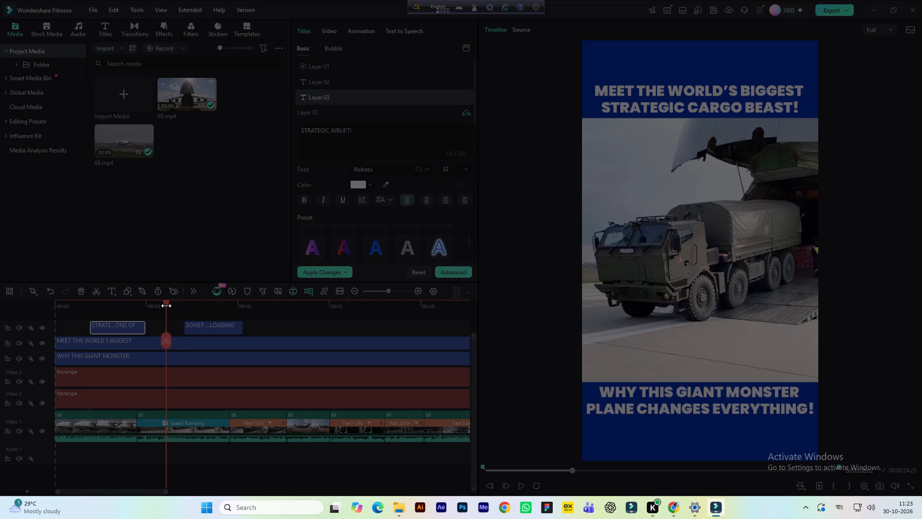
Play back the second title and nudge its white vertical bar two increments left, away from the text.
click(175, 307)
key(space)
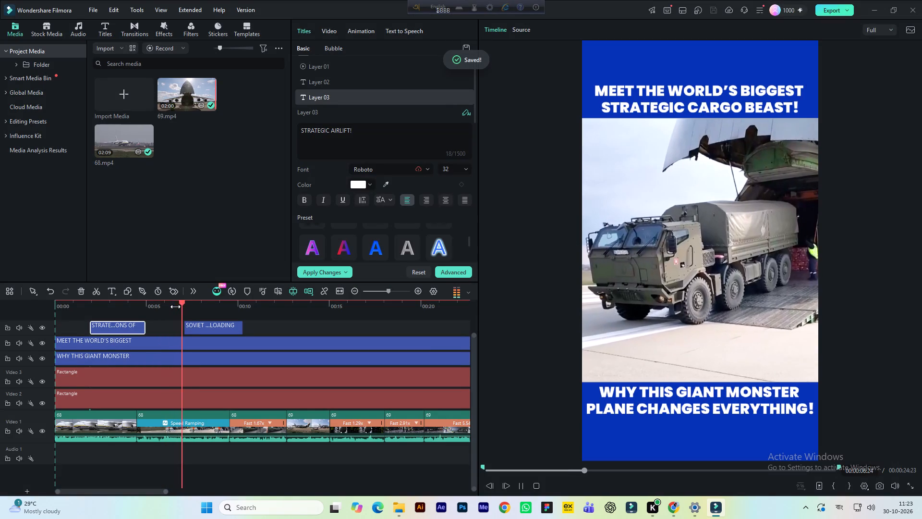
key(space)
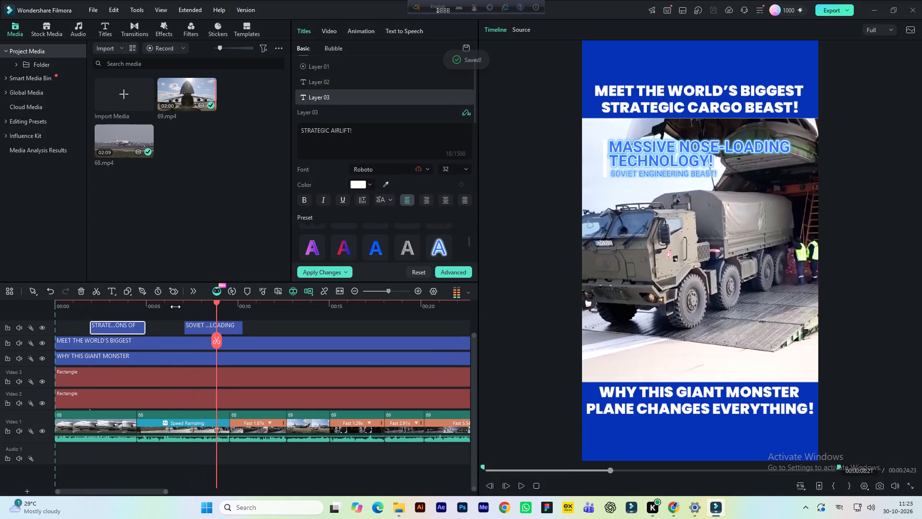
click(604, 157)
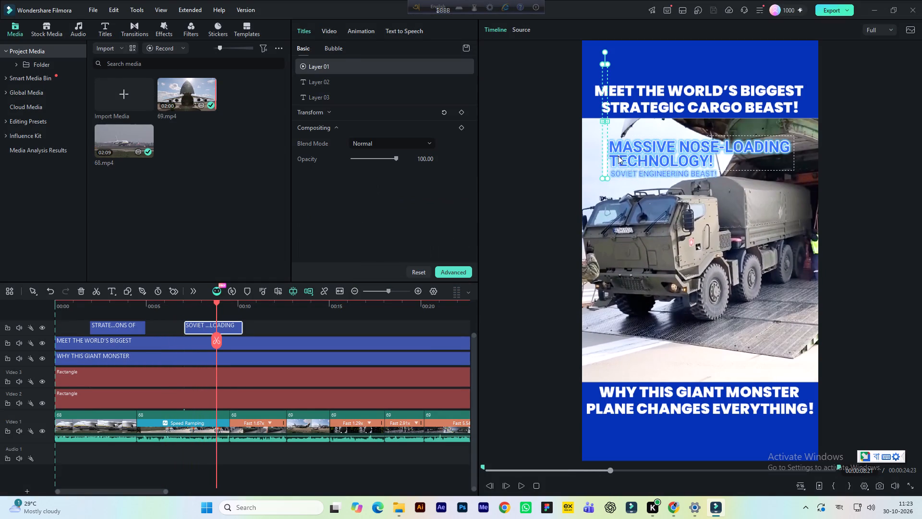
click(624, 156)
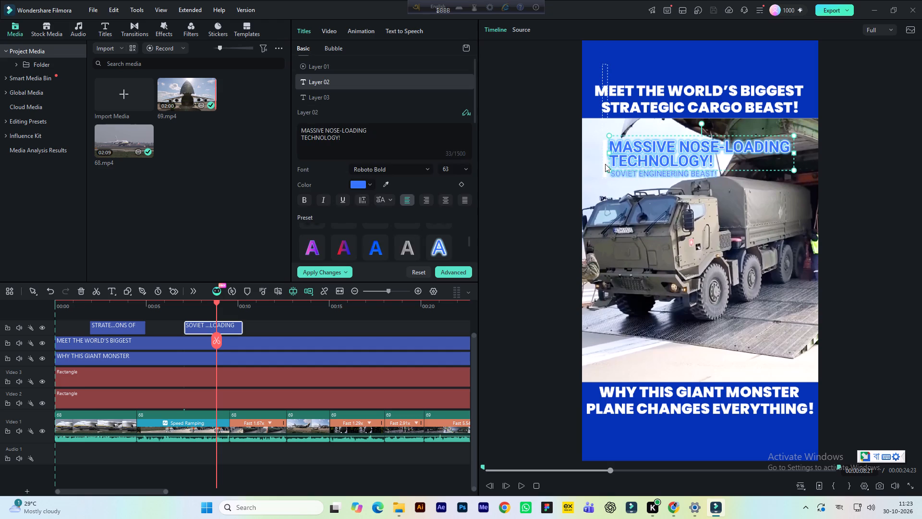
click(605, 164)
key(Left)
key(Left)
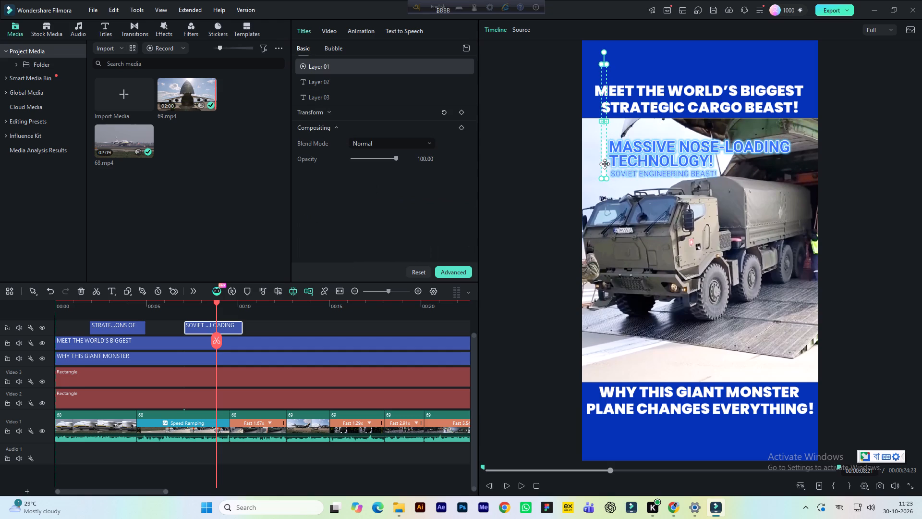
click(530, 262)
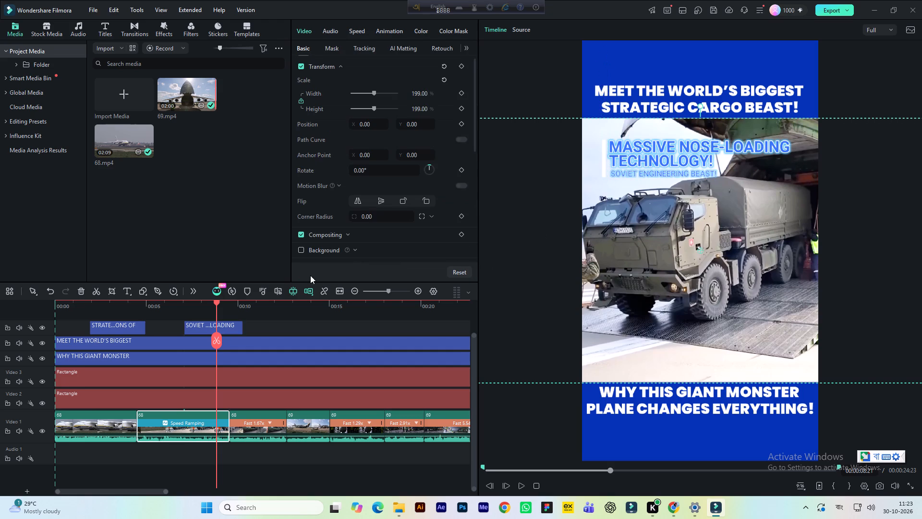
Replay the second title's entrance and nudge its "SOVIET ENGINEERING BEAST!" subline one increment right.
click(178, 305)
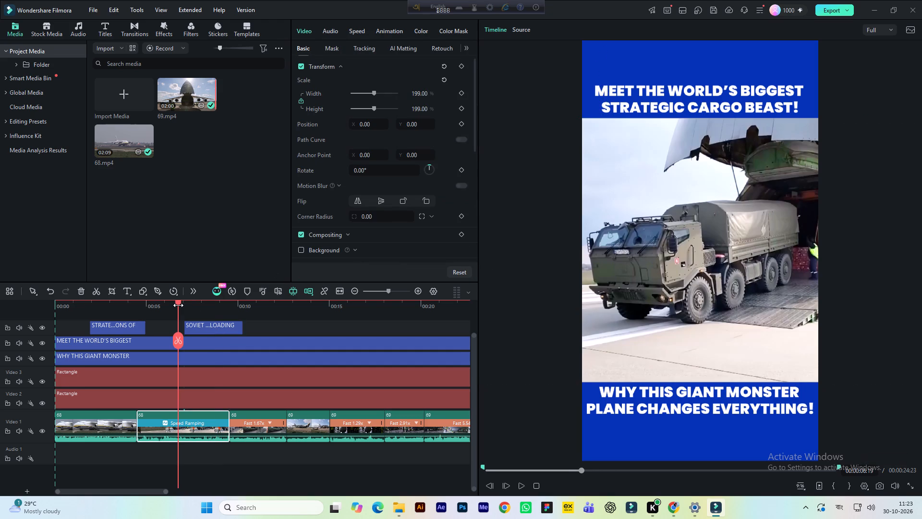
key(space)
key(space)
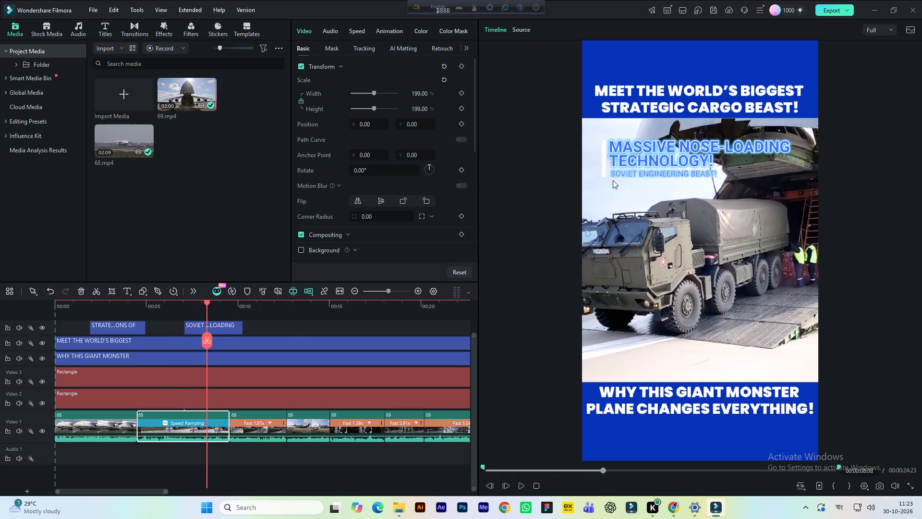
click(634, 173)
key(Right)
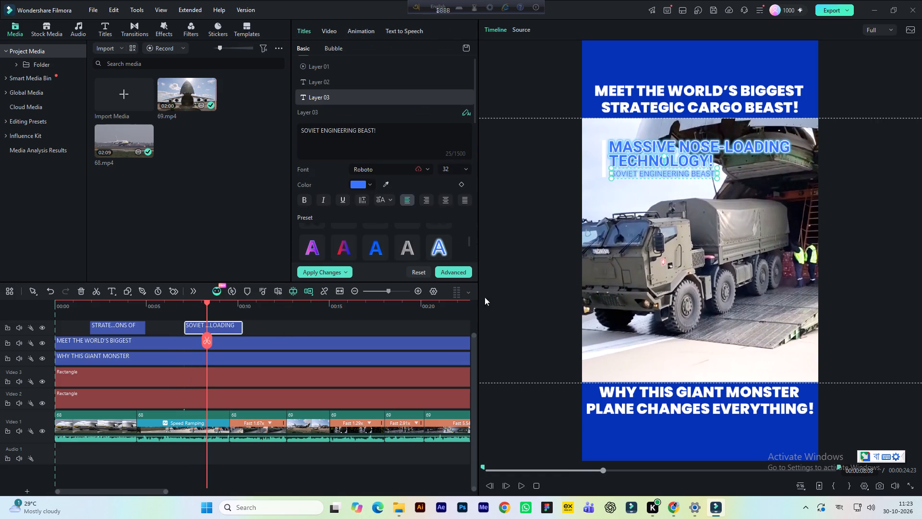
Save the project and play back the second title from just before it starts.
click(170, 307)
key(ctrl+s)
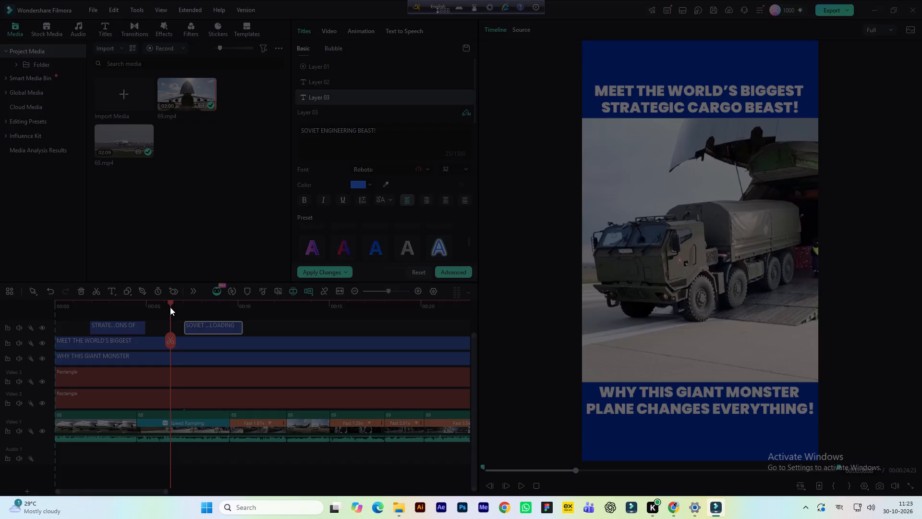
key(space)
key(space)
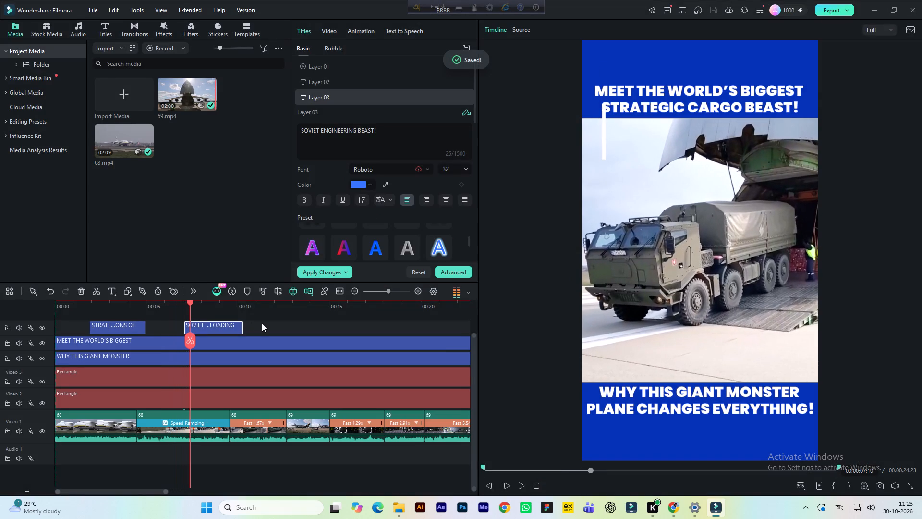
key(space)
key(space)
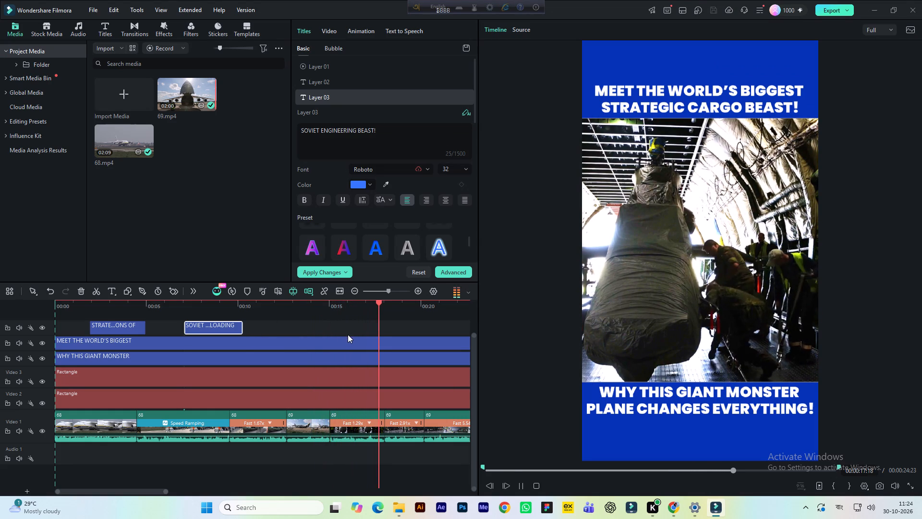
key(space)
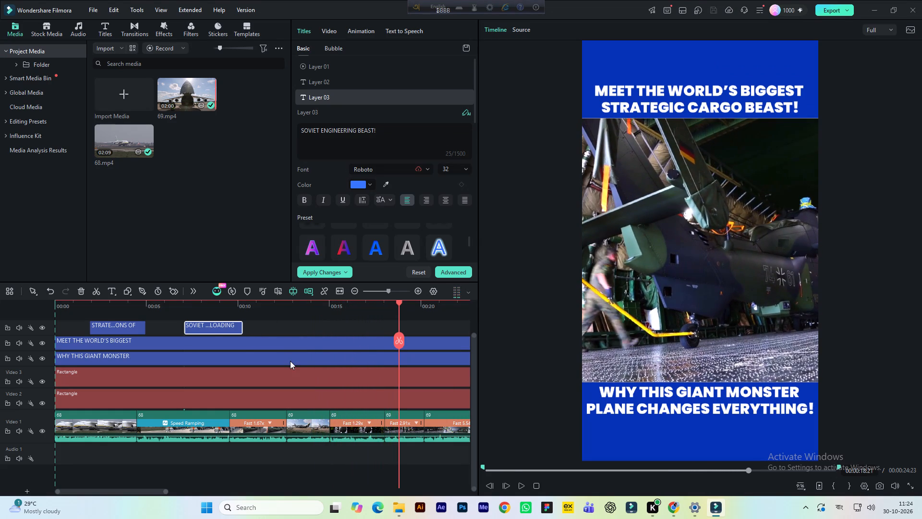
alt+drag(214, 328, 373, 327)
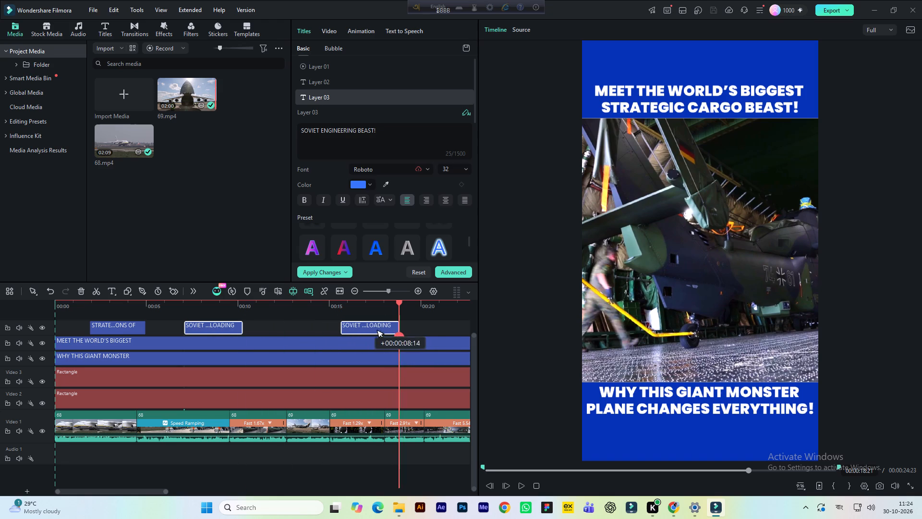
alt+drag(373, 327, 407, 325)
click(373, 308)
key(space)
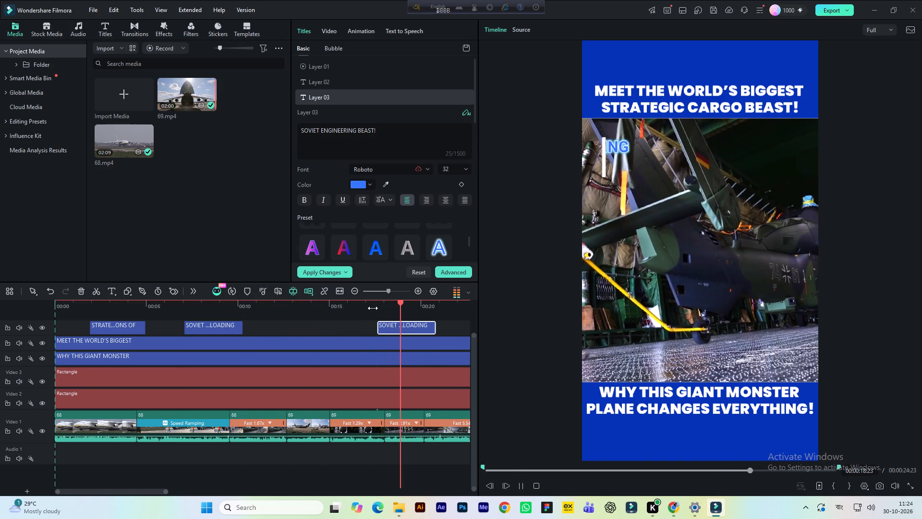
key(space)
Replace the headline of the copied third title with "UNSTOPPABLE STRATEGIC AIRLIFT!".
click(388, 302)
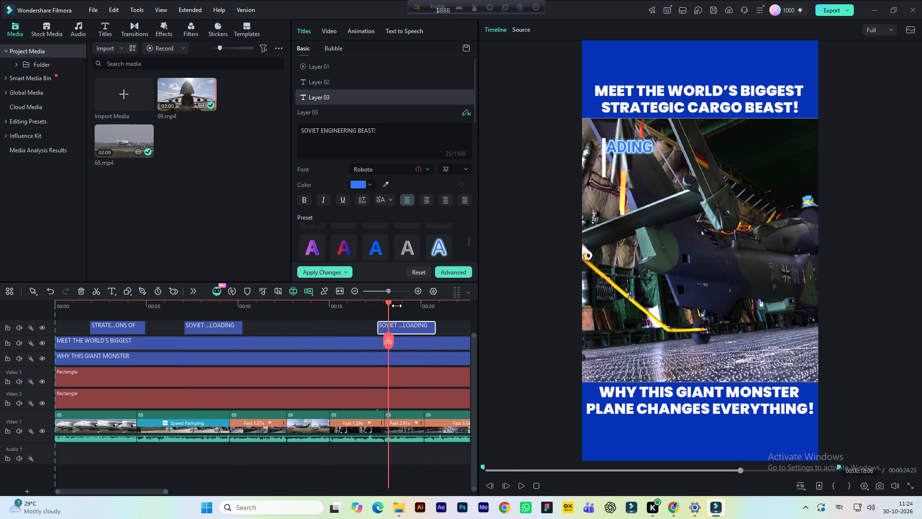
click(397, 306)
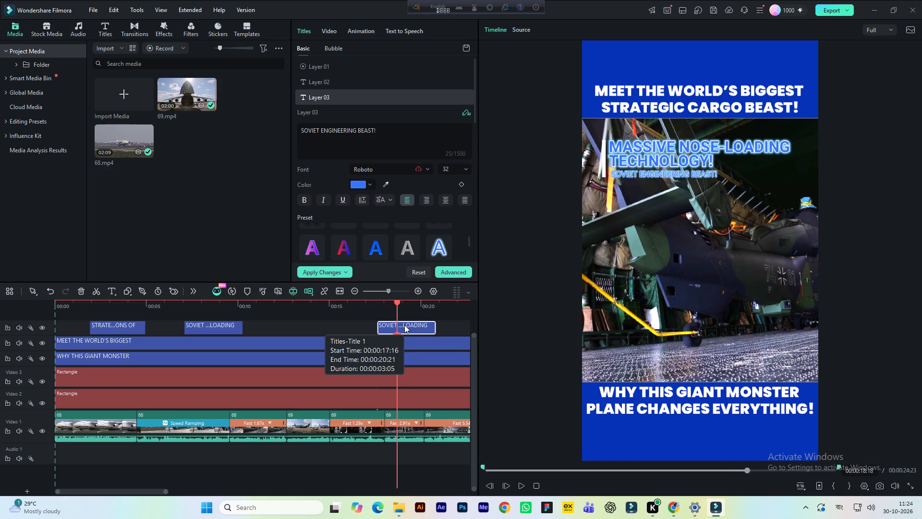
click(404, 325)
click(338, 86)
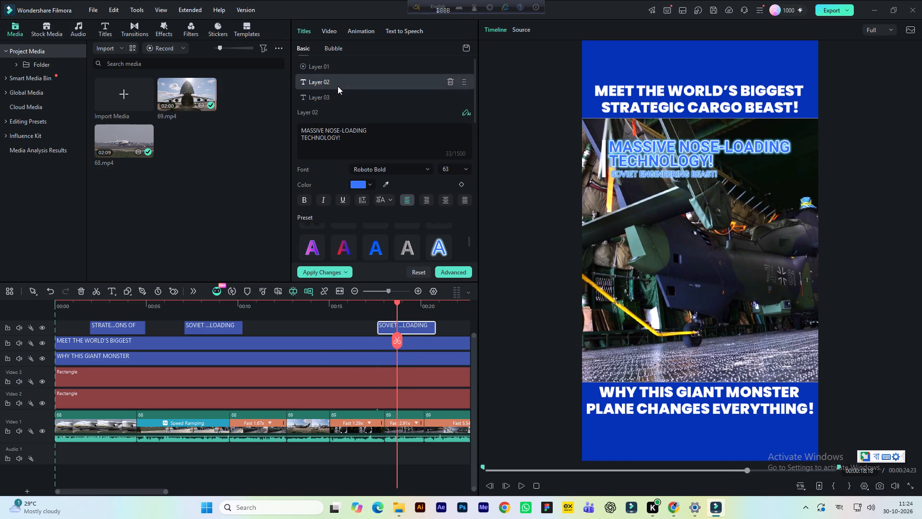
drag(342, 137, 296, 123)
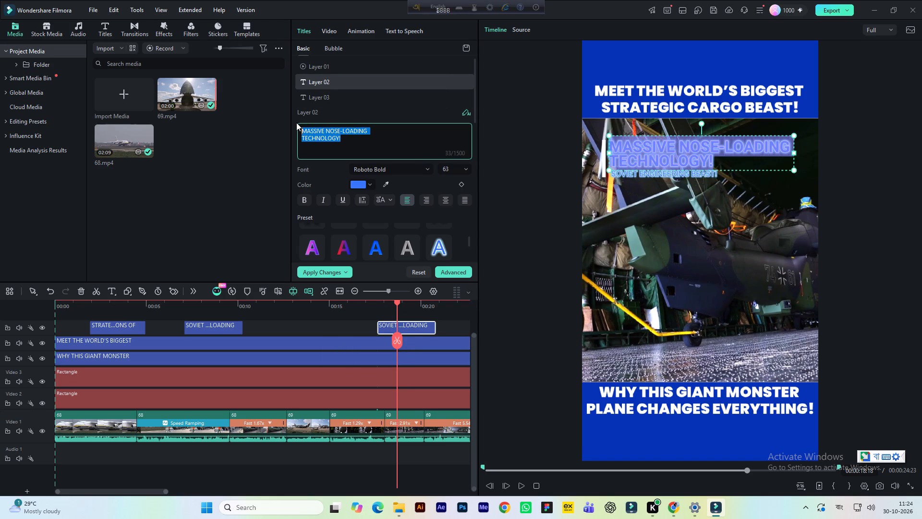
key(ctrl+v)
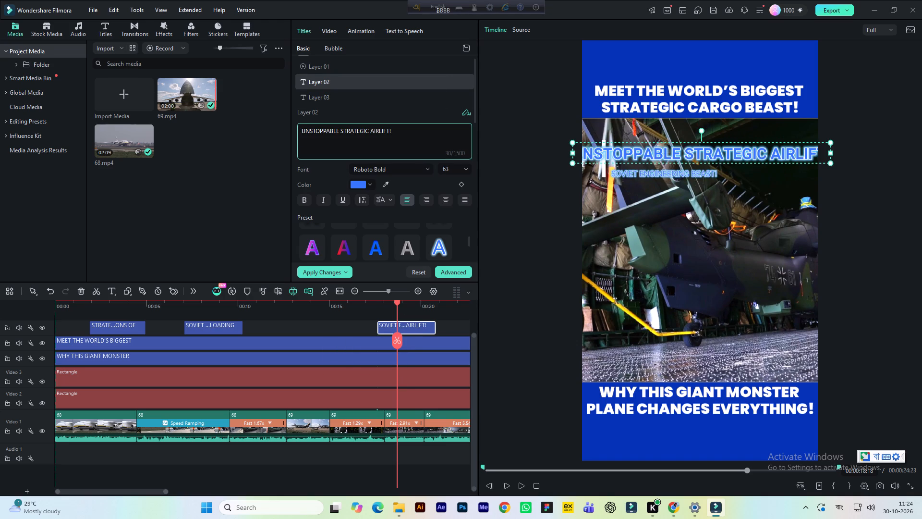
Break the third title's headline into two lines, with "AIRLIFT!" on the second line.
click(367, 134)
click(369, 130)
key(Right)
key(Return)
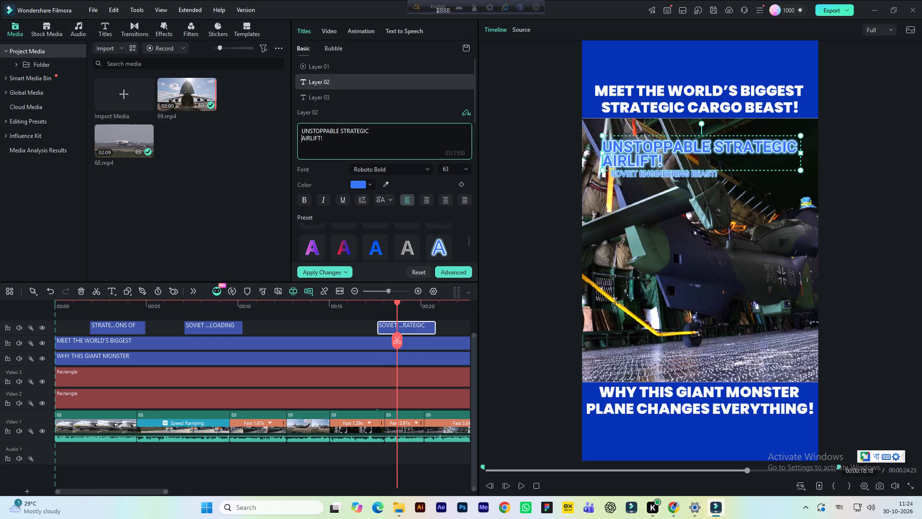
Nudge the two-line headline to the right so its start lines up with the subtitle "SOVIET ENGINEERING BEAST!".
click(641, 174)
click(651, 160)
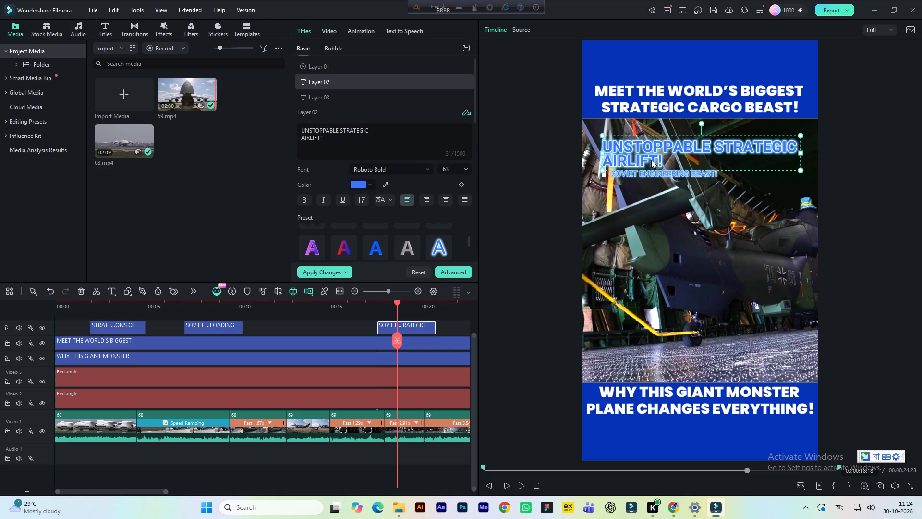
key(Right)
key(Right)
key(Right)
key(Right)
key(Right)
key(Right)
key(Right)
key(Right)
key(Right)
key(Right)
key(Right)
key(Right)
key(Right)
key(Right)
key(Right)
key(Right)
key(Right)
key(Right)
key(Right)
key(Right)
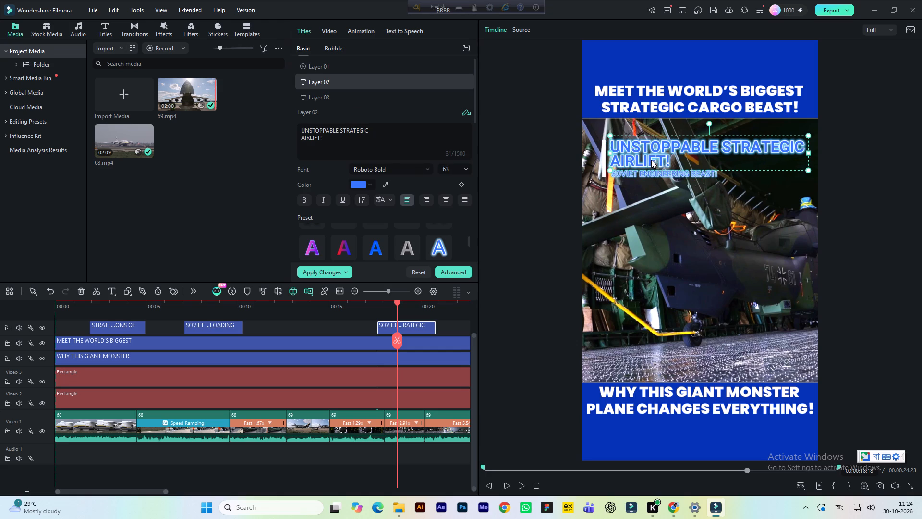
click(555, 190)
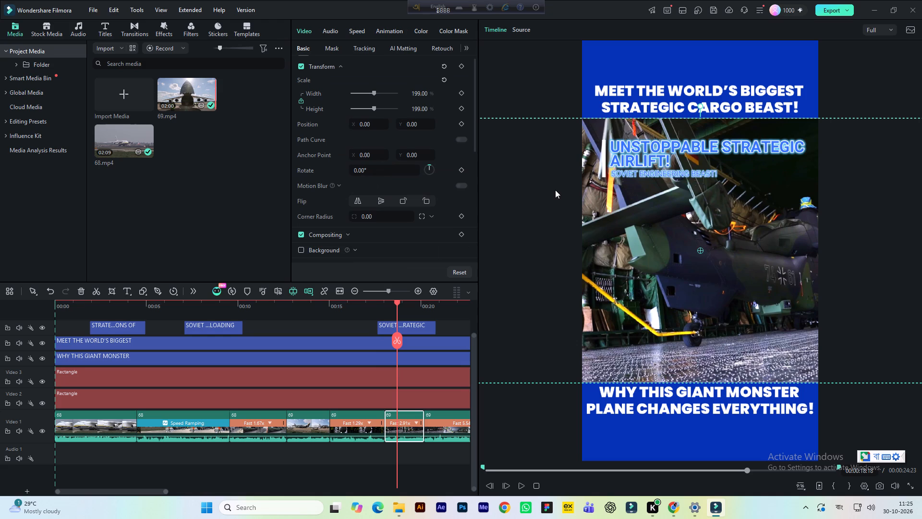
Remove the blue style preset from the third title's subtitle and headline so both are plain white.
click(638, 178)
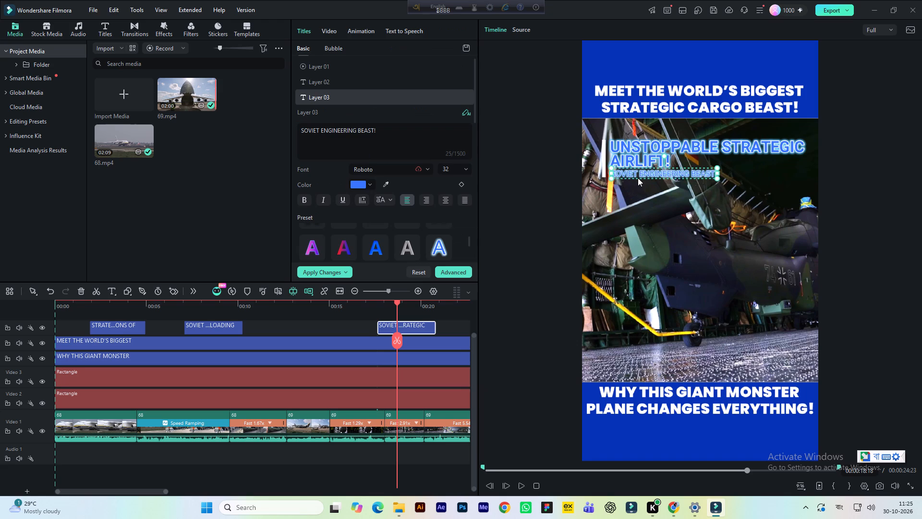
click(370, 184)
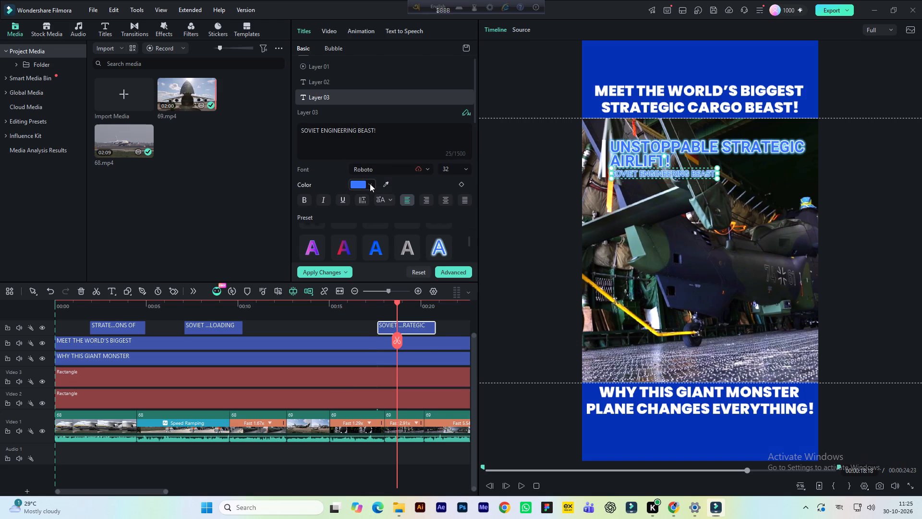
click(401, 162)
scroll(431, 248, up, 9)
click(320, 243)
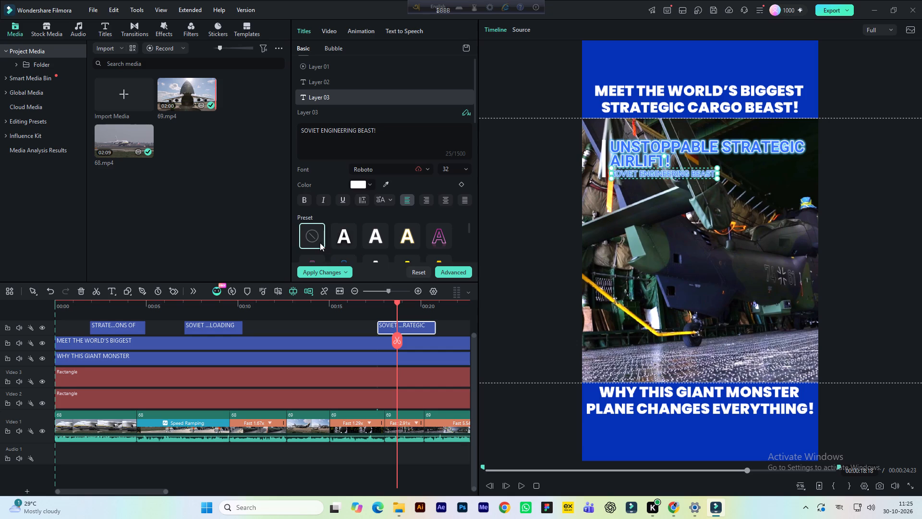
click(349, 86)
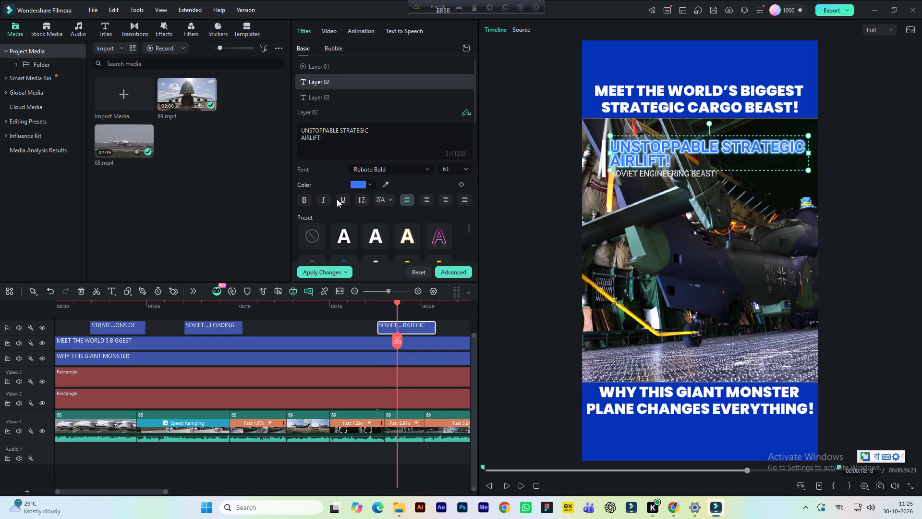
click(307, 233)
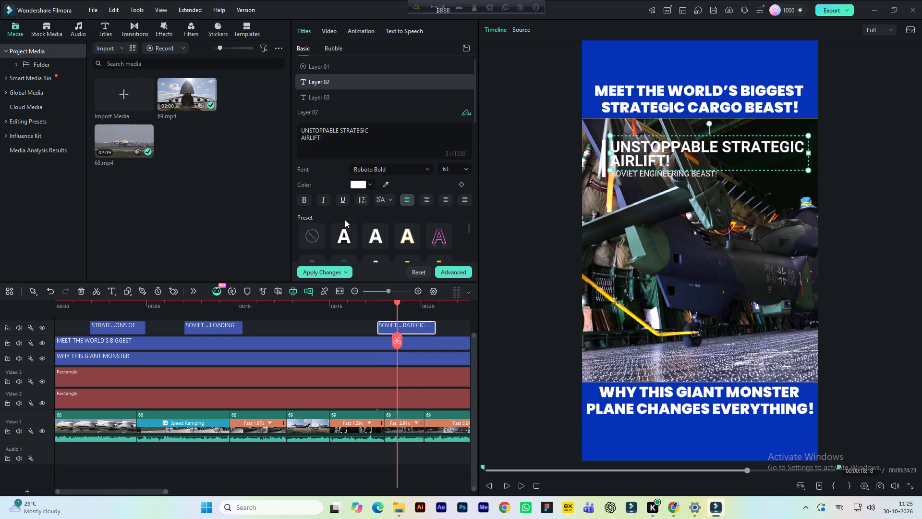
Move the third title to the lower part of the footage, at position X -160 and Y -425.
click(329, 28)
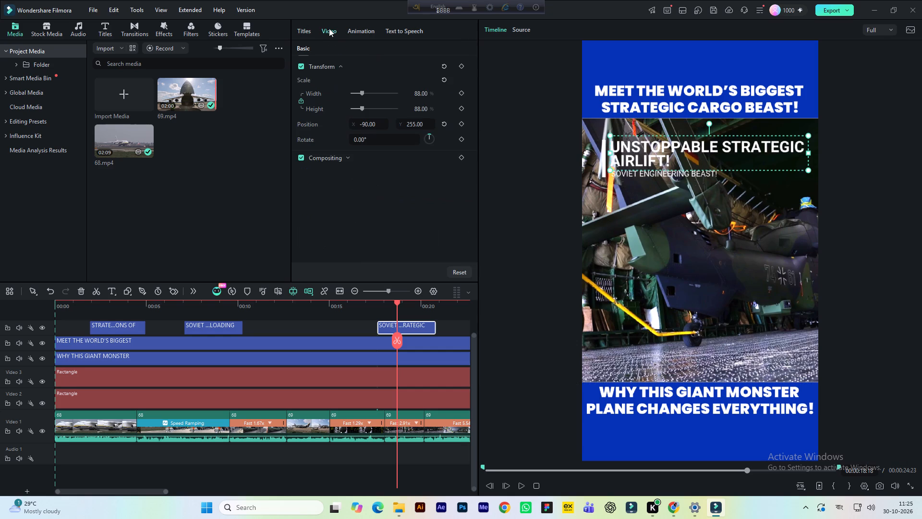
click(412, 123)
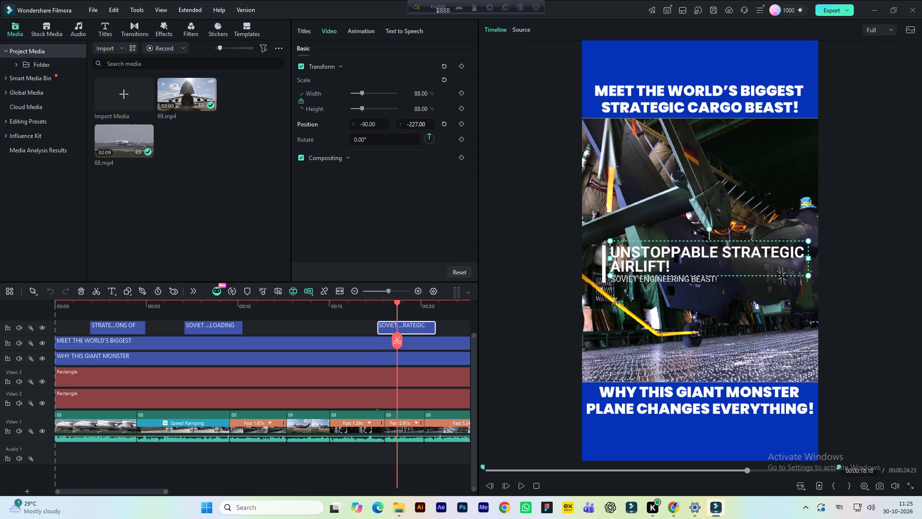
click(420, 124)
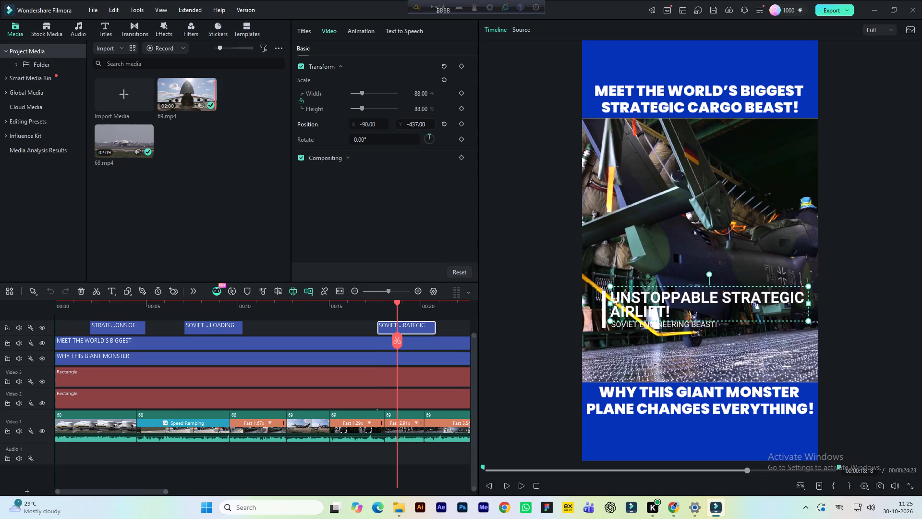
click(369, 126)
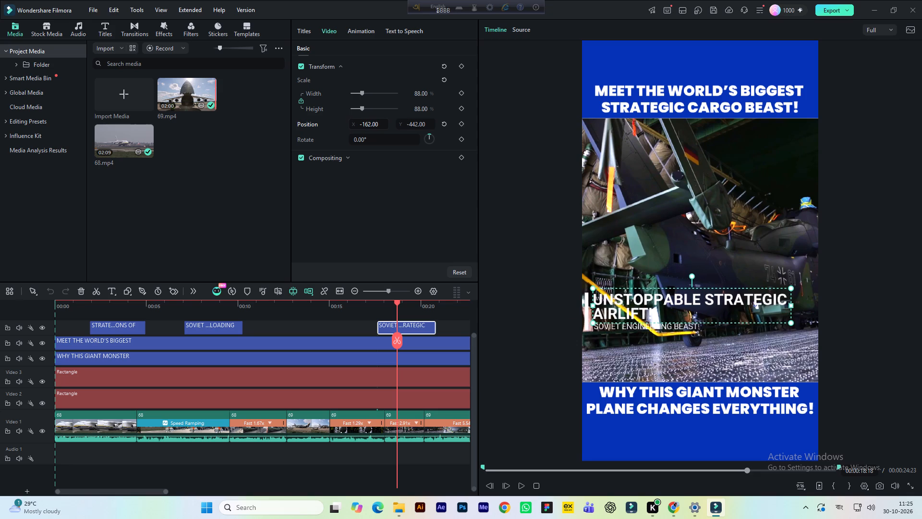
click(417, 125)
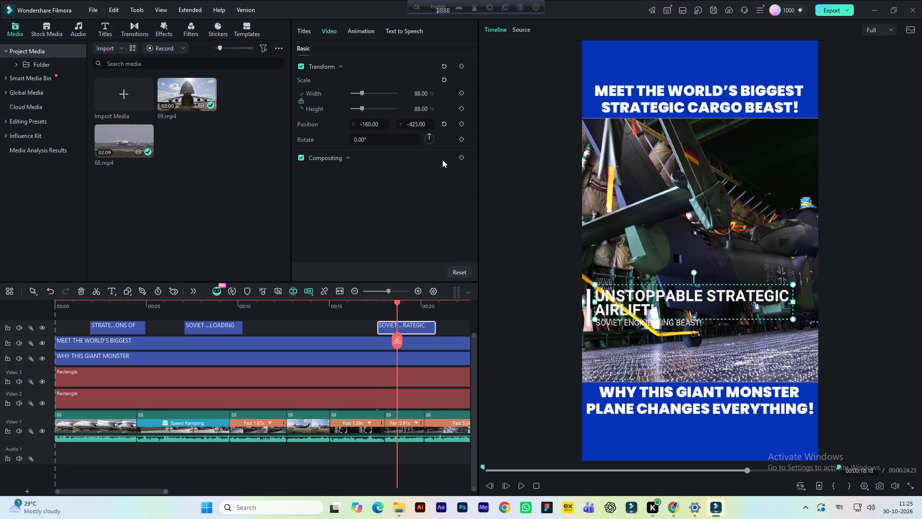
Lengthen the third title's white vertical bar slightly and nudge it up to sit beside the text lines.
click(589, 297)
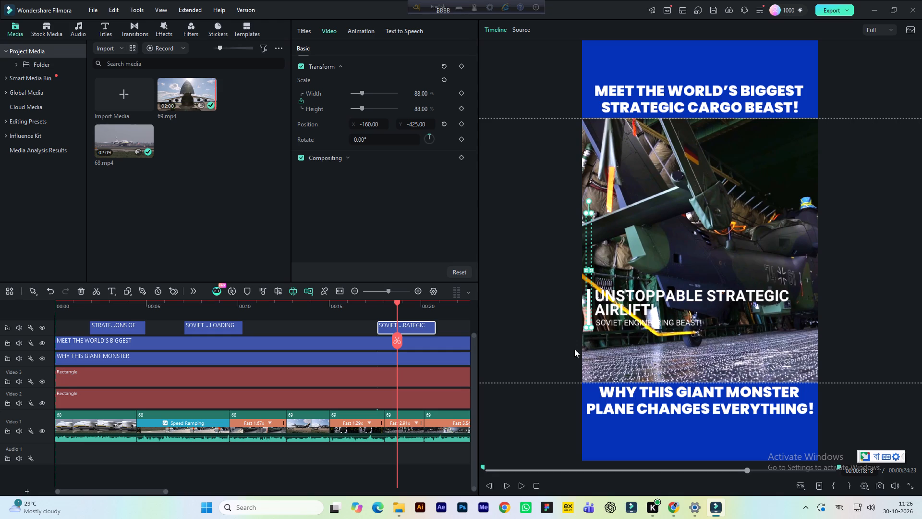
drag(590, 329, 590, 334)
key(Up)
key(Up)
key(Up)
key(Up)
key(Up)
key(Up)
key(Up)
key(Up)
key(Up)
key(Up)
key(Up)
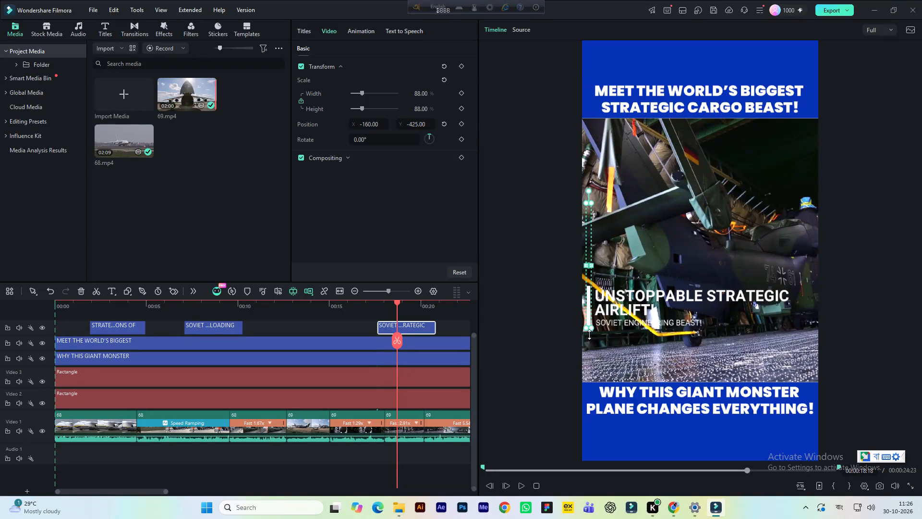
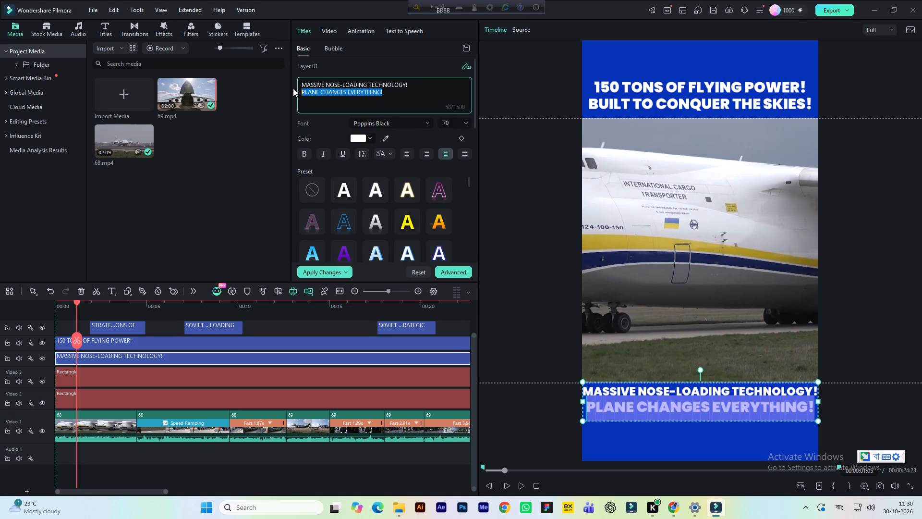
key(ctrl+v)
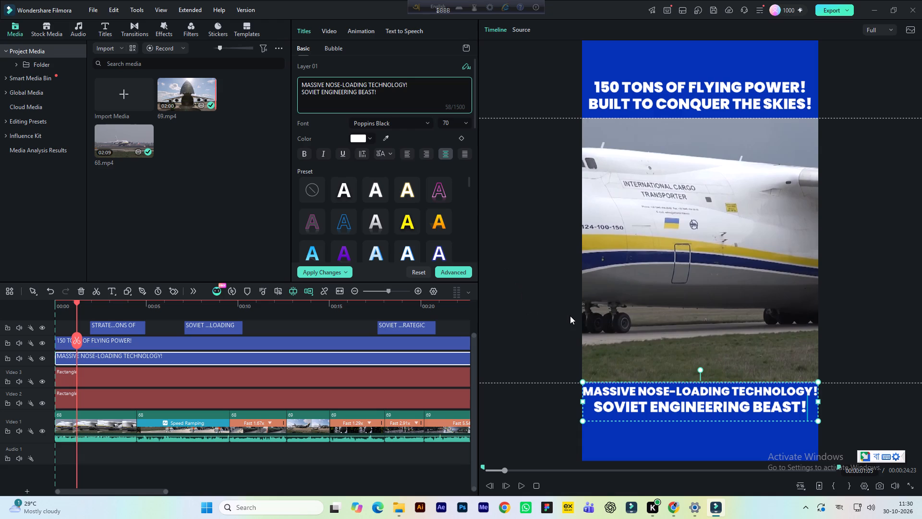
Nudge the bottom caption very slightly down within the blue band and save the project.
click(546, 270)
click(620, 405)
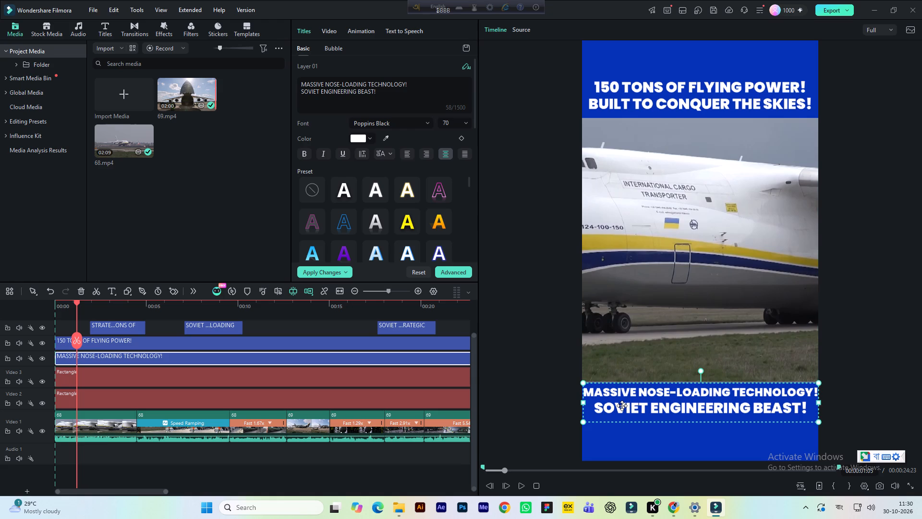
click(526, 310)
click(534, 89)
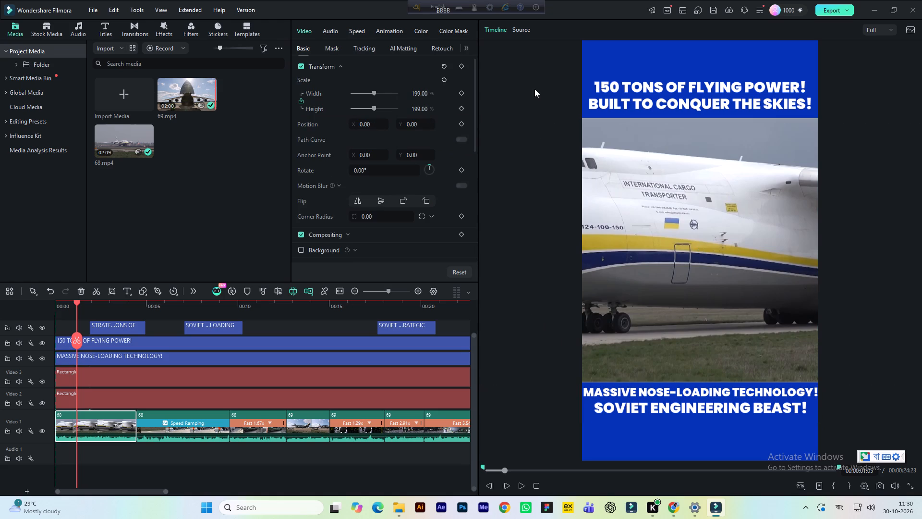
key(ctrl+s)
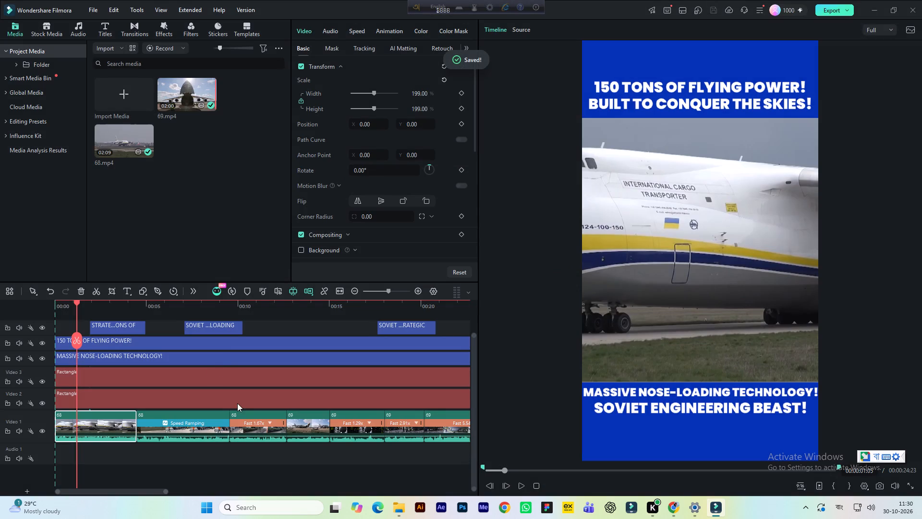
Play the short from the start and recheck the timing of the first overlay title near the end of the first clip.
drag(78, 304, 11, 306)
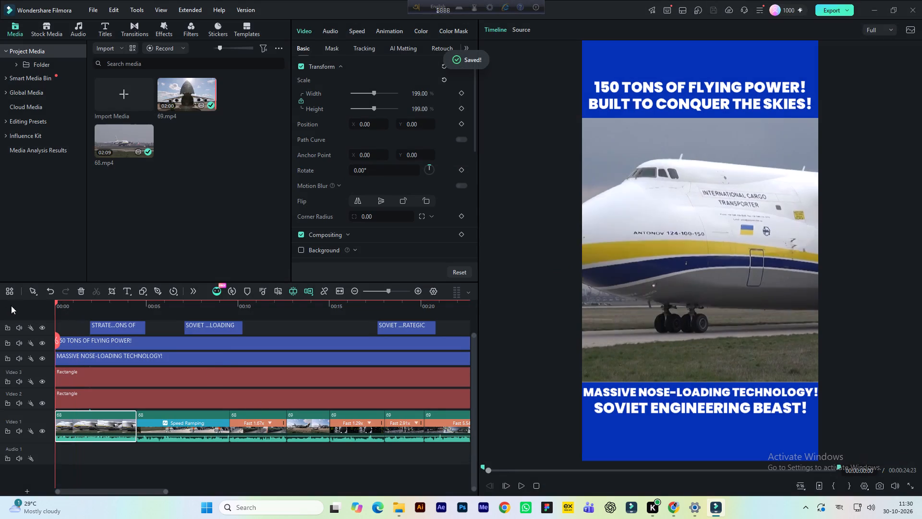
drag(11, 306, 11, 306)
key(space)
key(space)
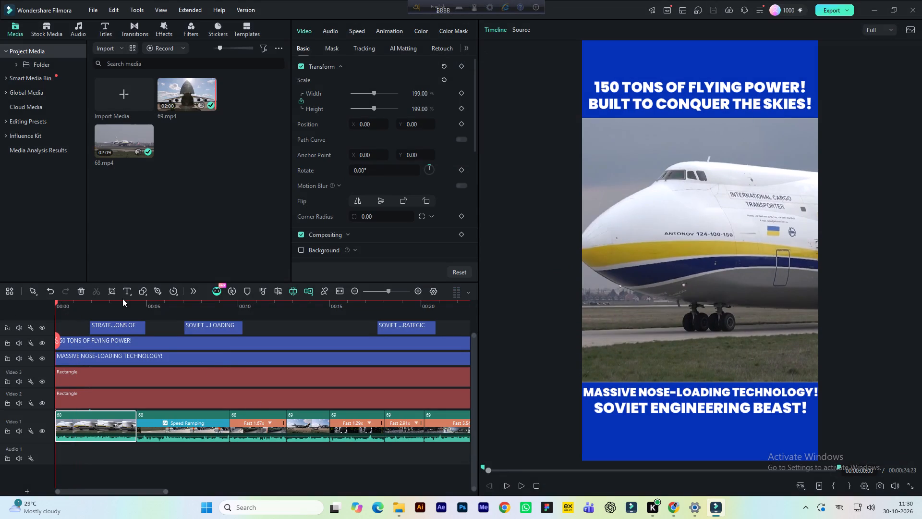
key(space)
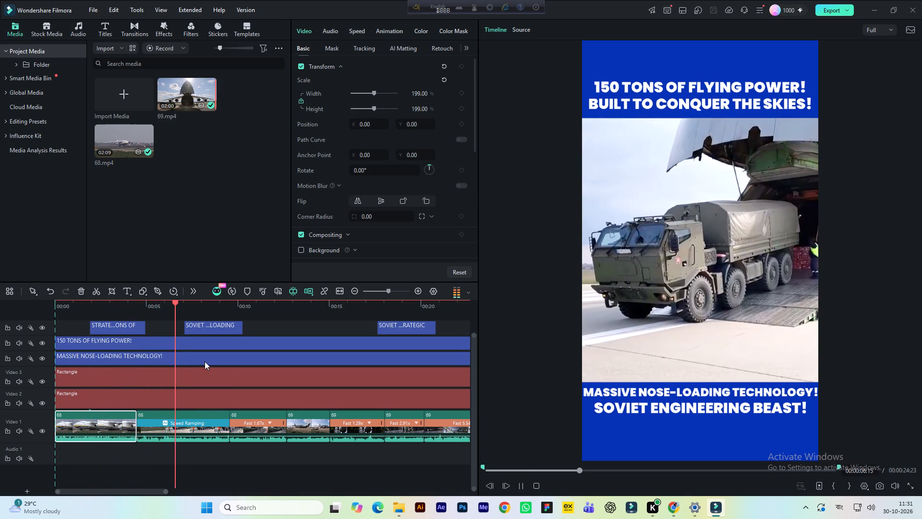
key(space)
click(121, 309)
key(space)
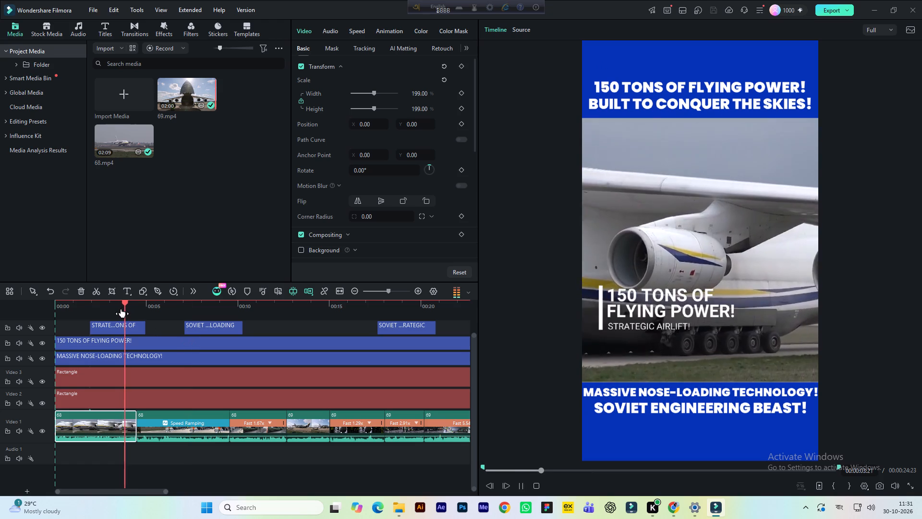
key(space)
click(122, 305)
key(space)
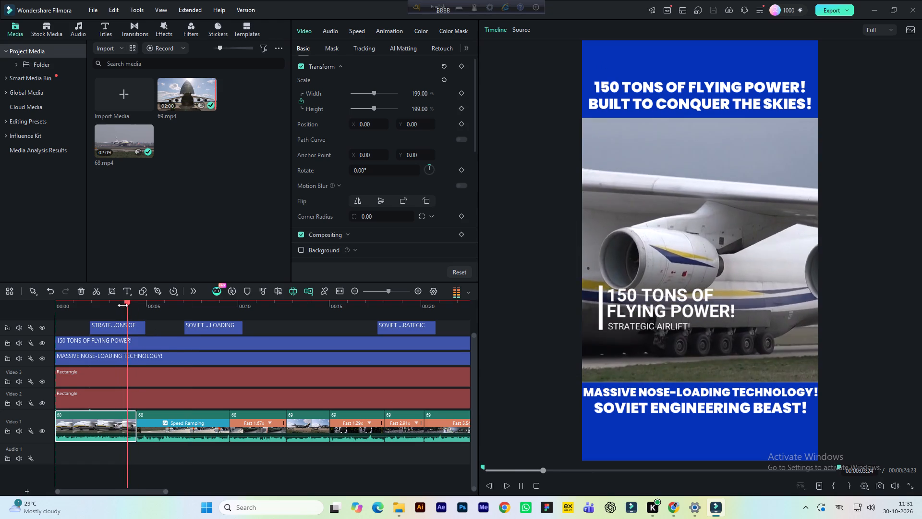
key(space)
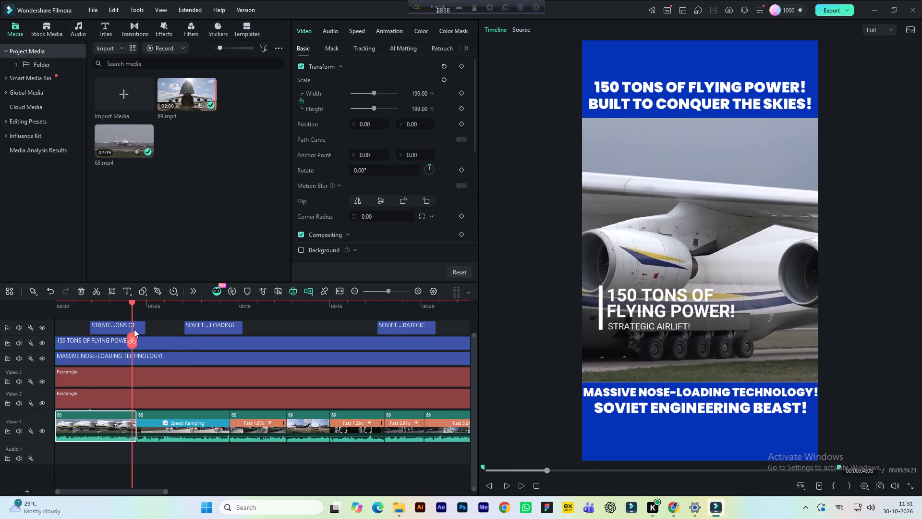
Shift the first overlay title, "150 TONS OF FLYING POWER!", earlier so it ends at about 00:00:04:06, and check its timing in playback.
drag(106, 326, 96, 328)
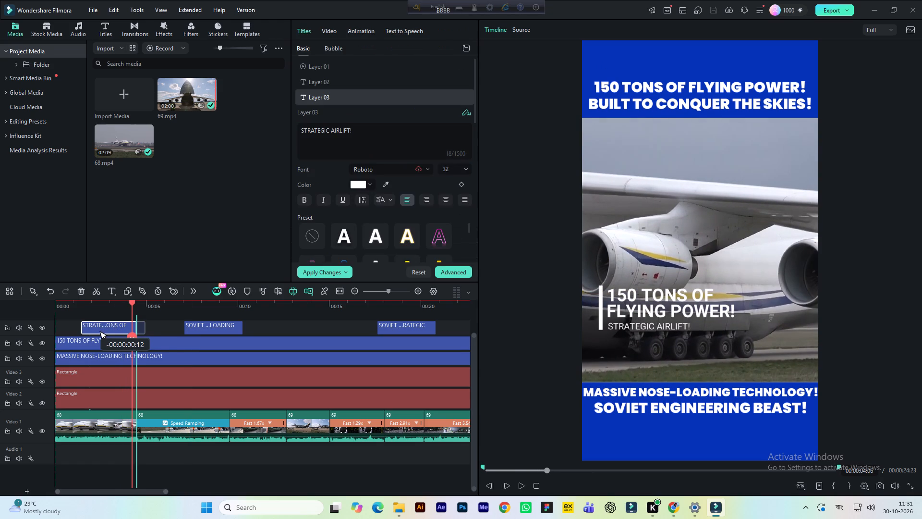
drag(96, 328, 93, 329)
click(61, 306)
key(space)
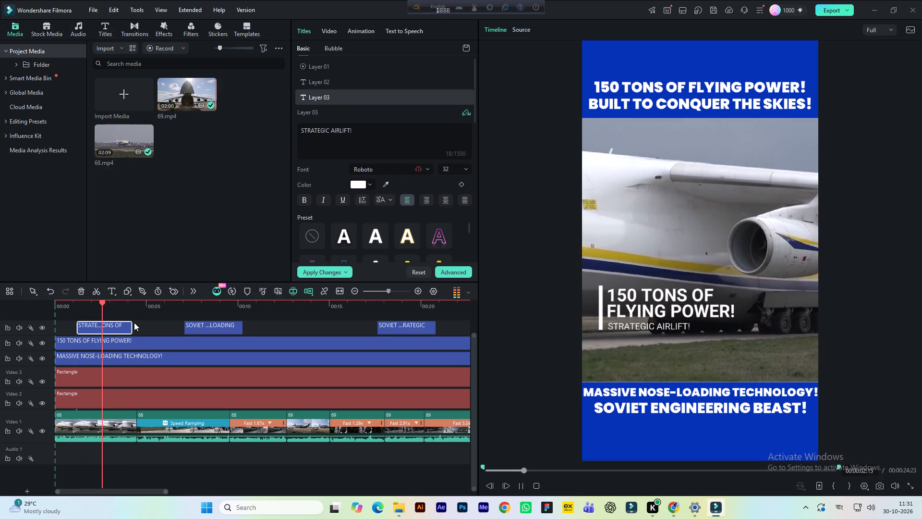
key(space)
key(space)
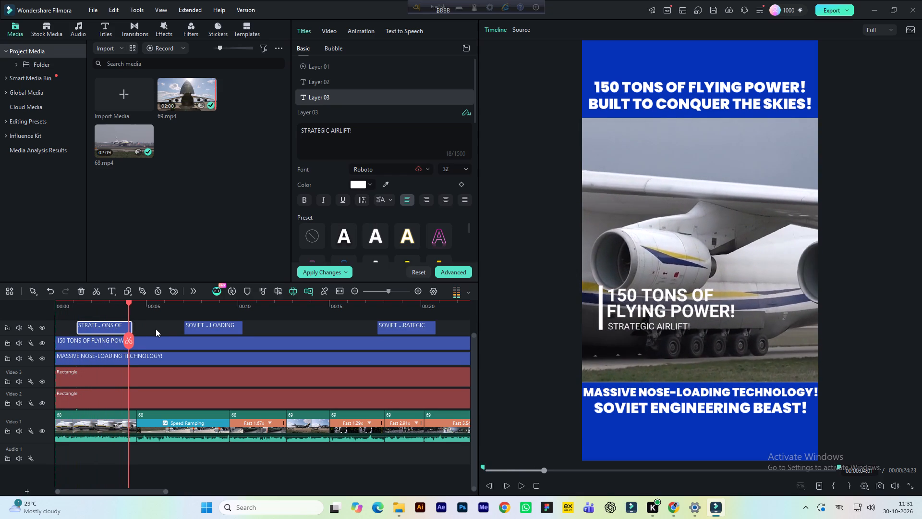
key(space)
Add the trending Geometric Strobe 02 transition between the first clip and the speed-ramped clip, preview it, and save the project.
click(126, 27)
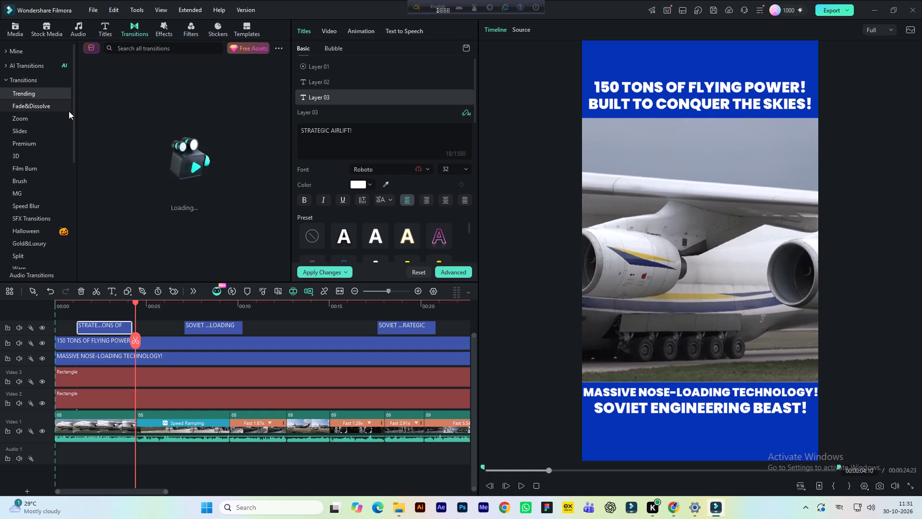
click(26, 192)
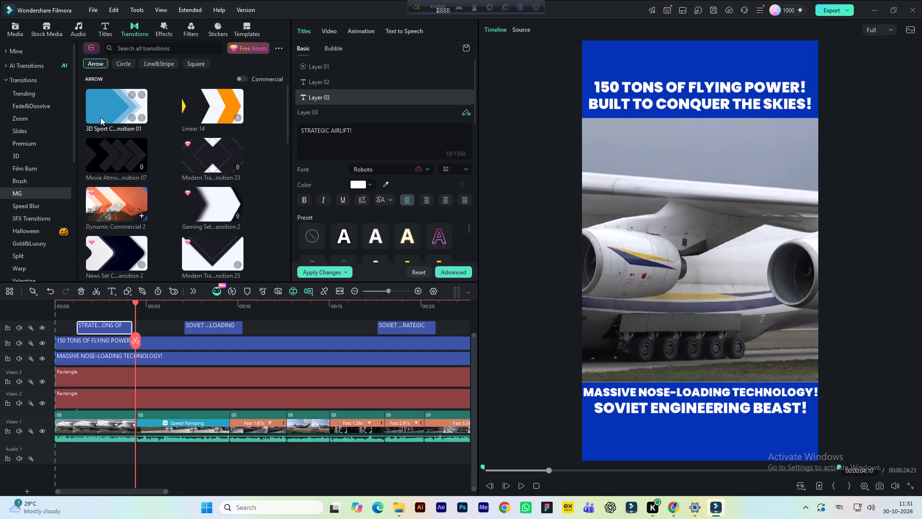
click(29, 93)
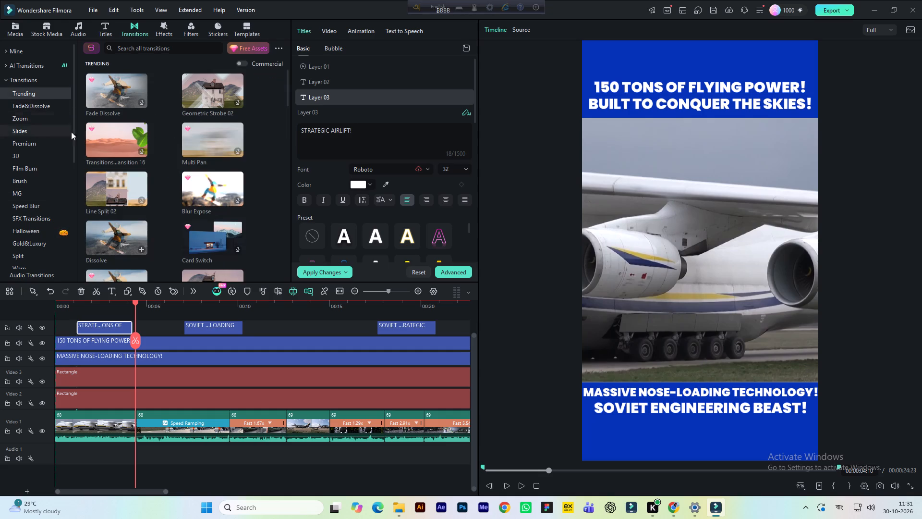
click(195, 97)
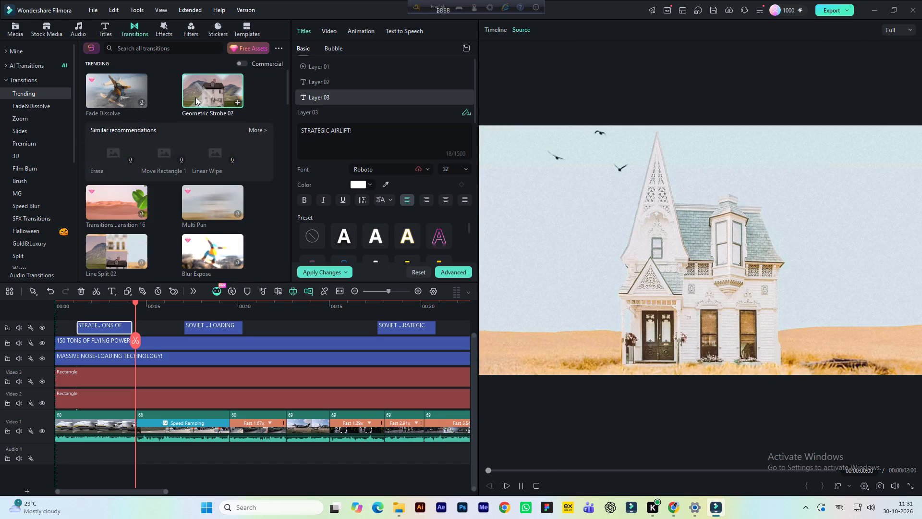
drag(195, 97, 157, 256)
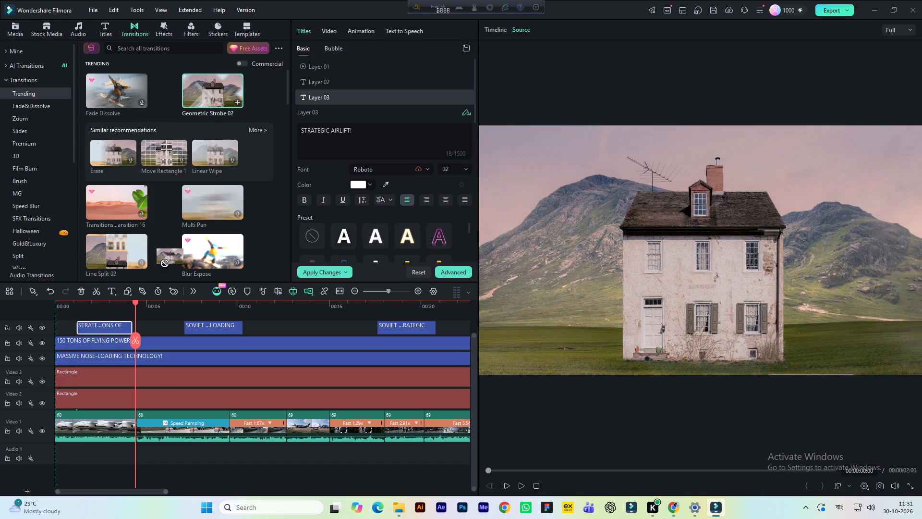
drag(157, 256, 135, 413)
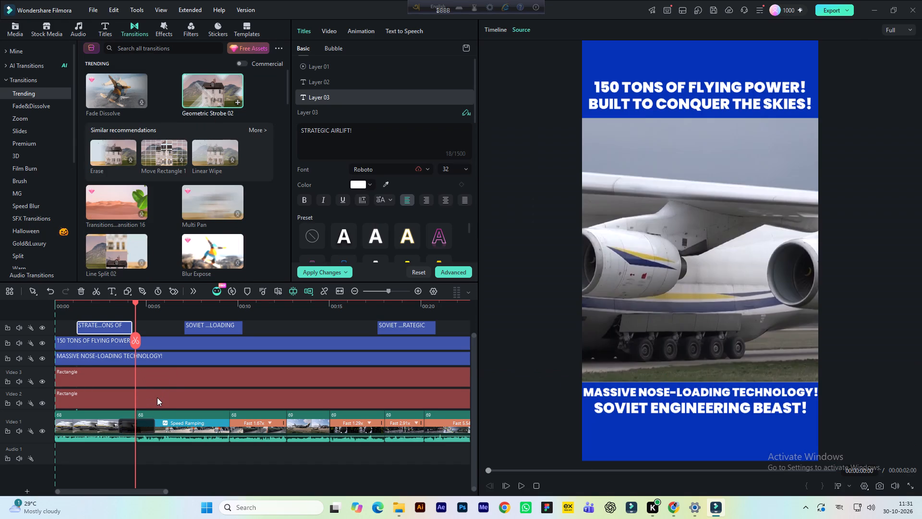
click(107, 309)
key(space)
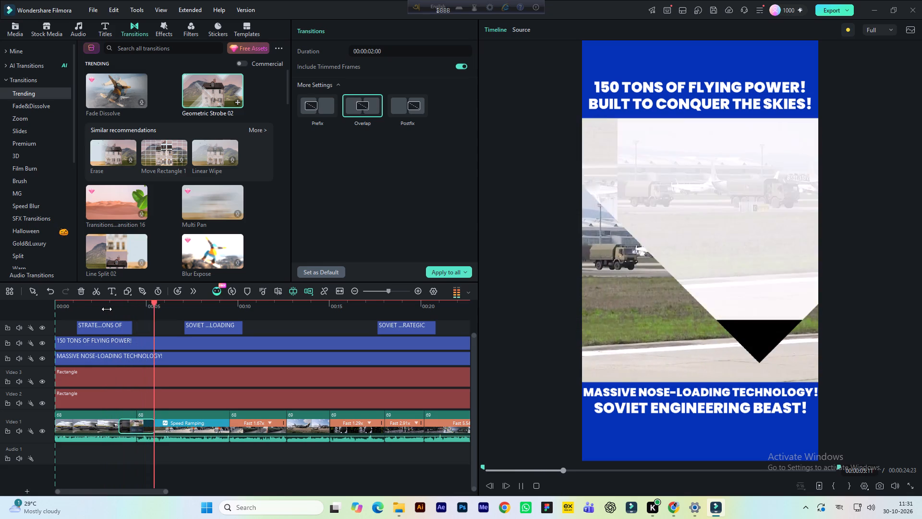
key(space)
key(ctrl+s)
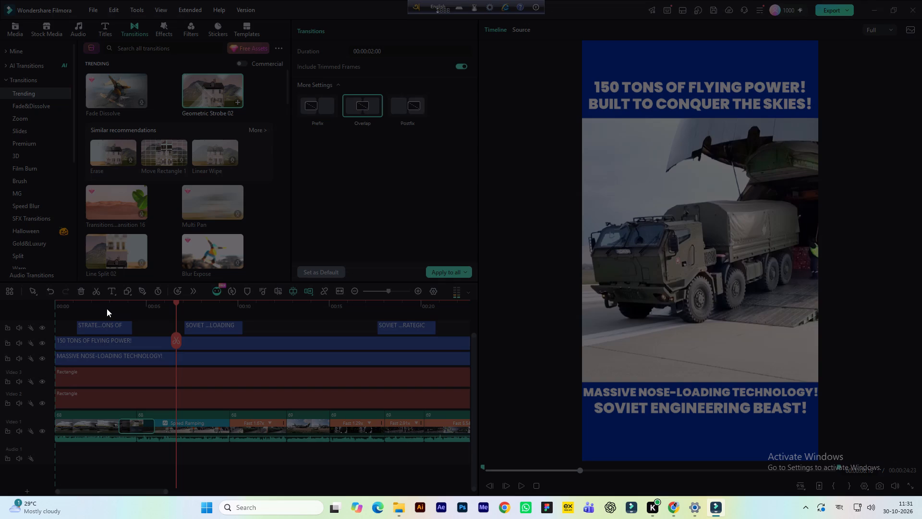
Play the speed-ramped clip through the second overlay title and return the playhead to about 00:00:08:16.
key(space)
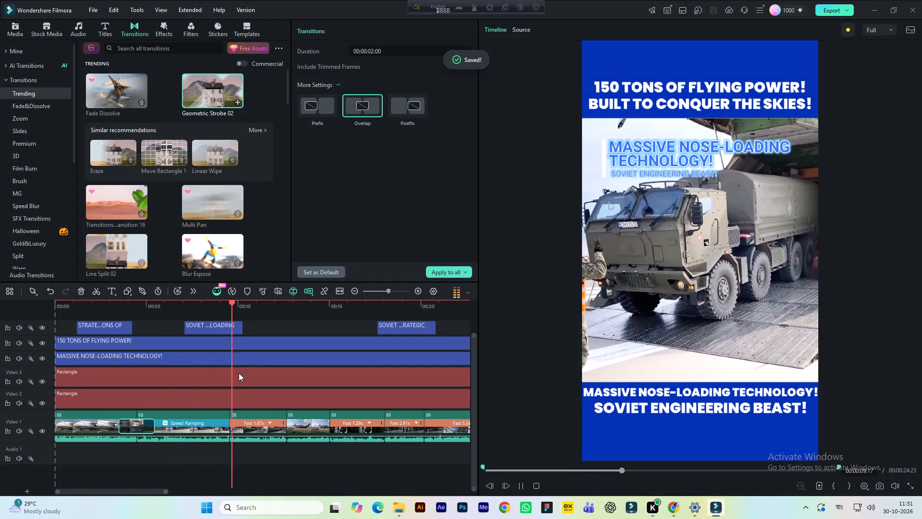
key(space)
click(213, 309)
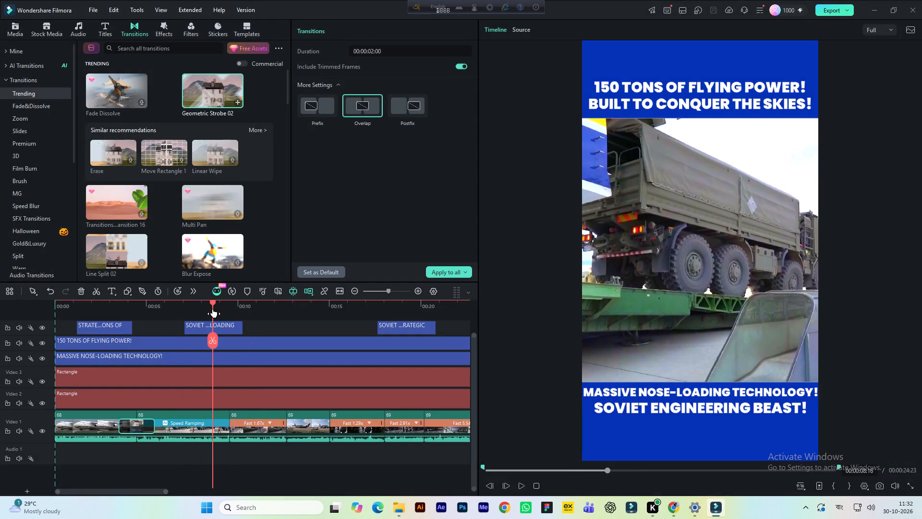
Browse the Trending transitions and their thumbnail previews for one to use at the next clip boundary.
scroll(219, 160, down, 1)
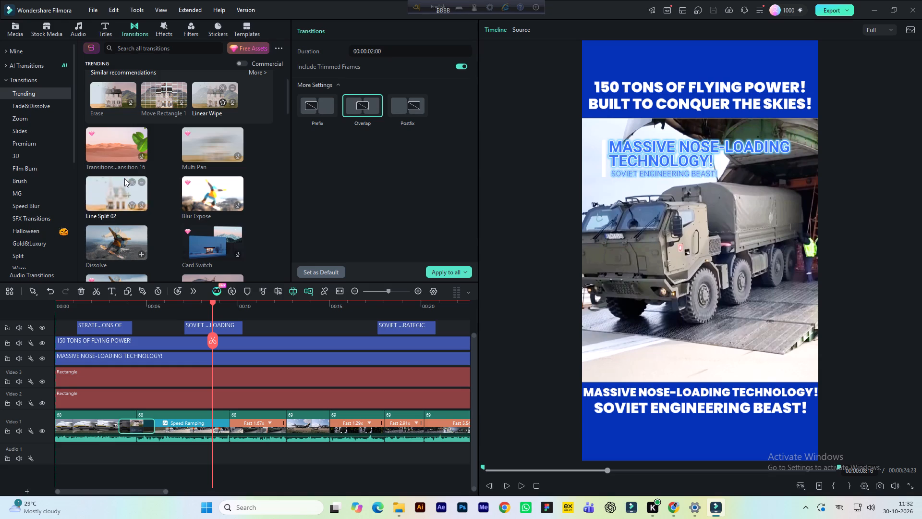
scroll(123, 187, down, 1)
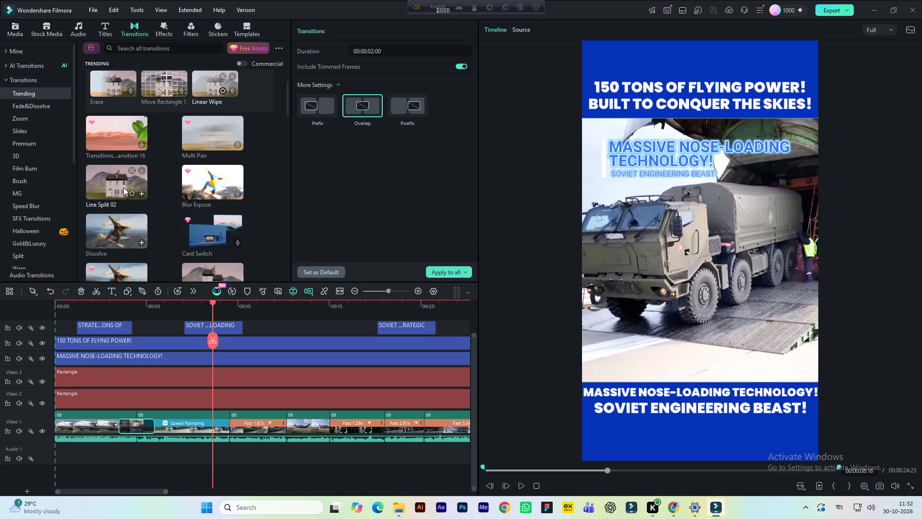
scroll(123, 187, down, 1)
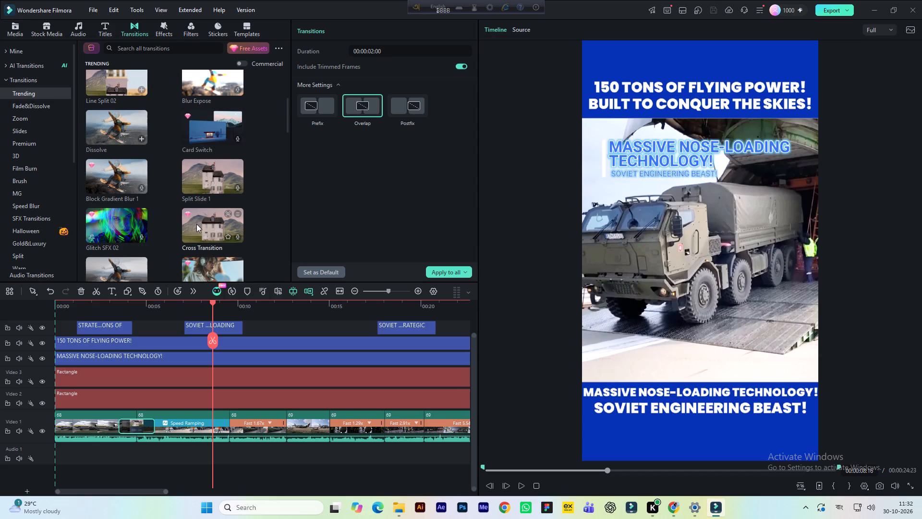
scroll(196, 224, down, 1)
scroll(125, 220, down, 1)
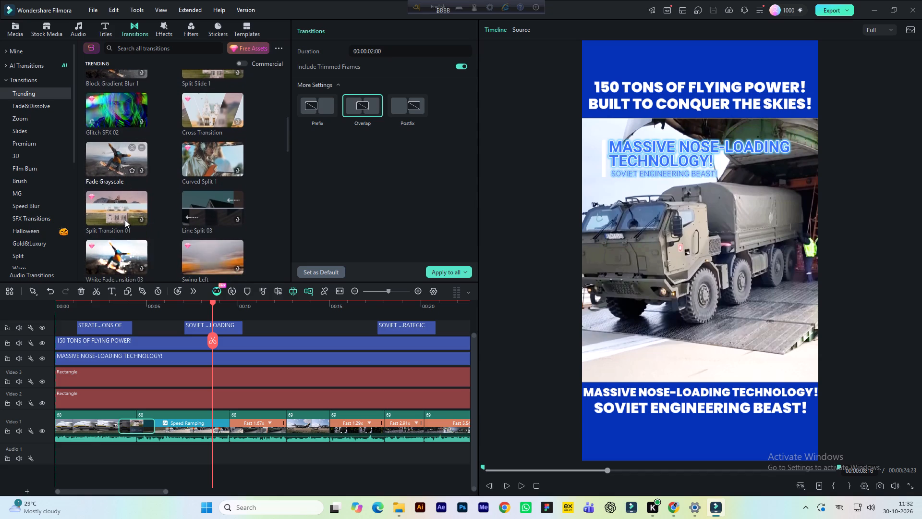
scroll(125, 220, down, 1)
scroll(219, 206, down, 1)
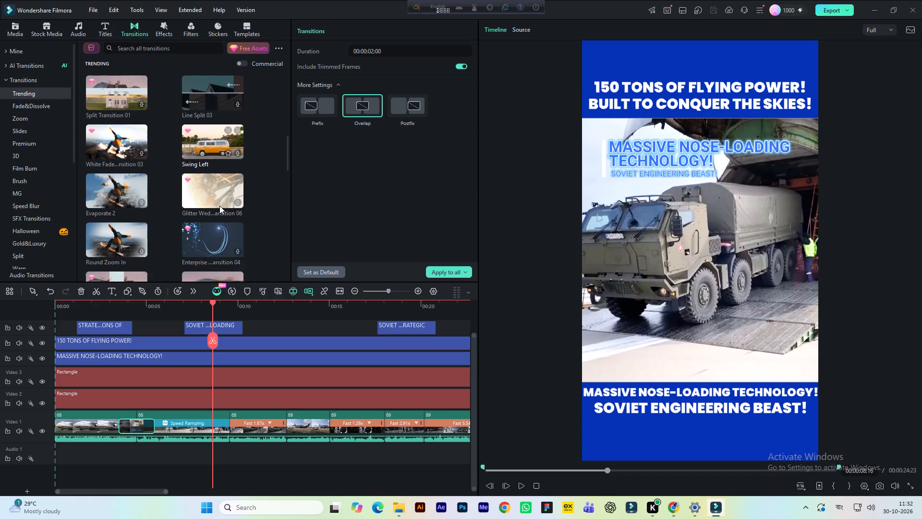
scroll(219, 206, down, 1)
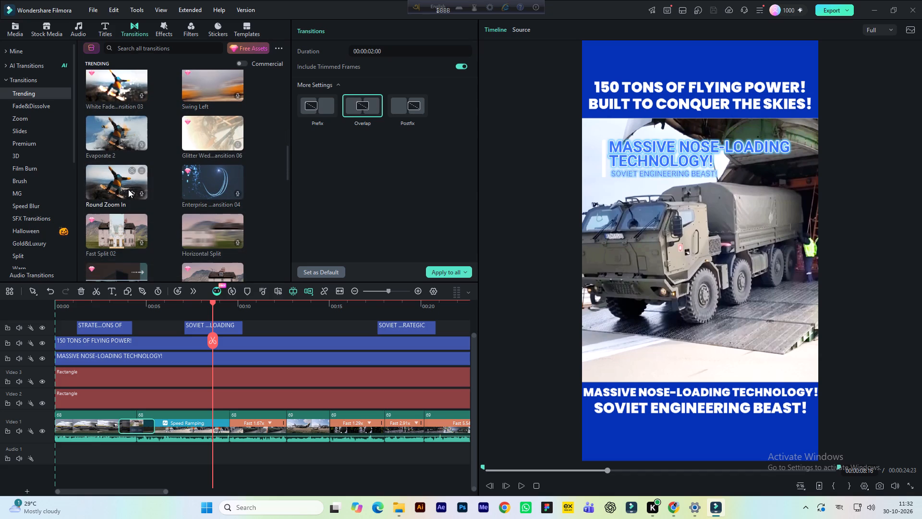
scroll(128, 189, down, 1)
scroll(185, 205, down, 2)
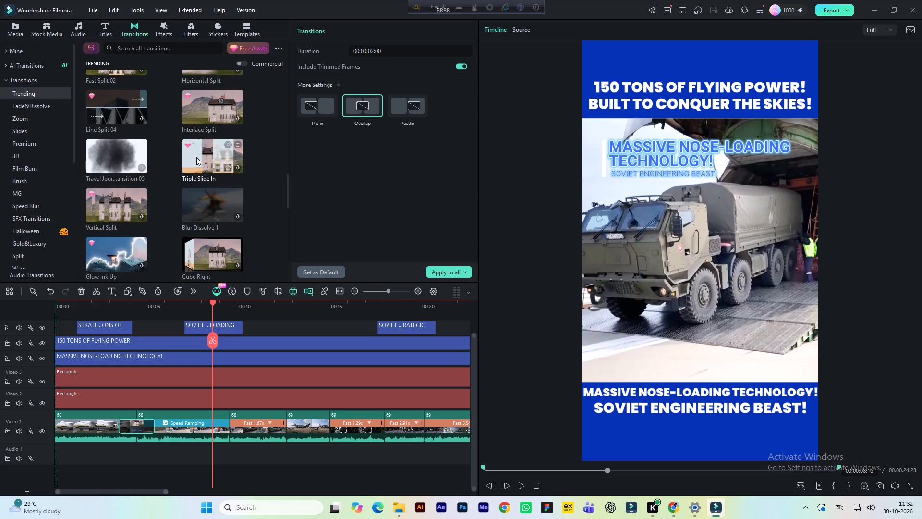
scroll(143, 210, down, 1)
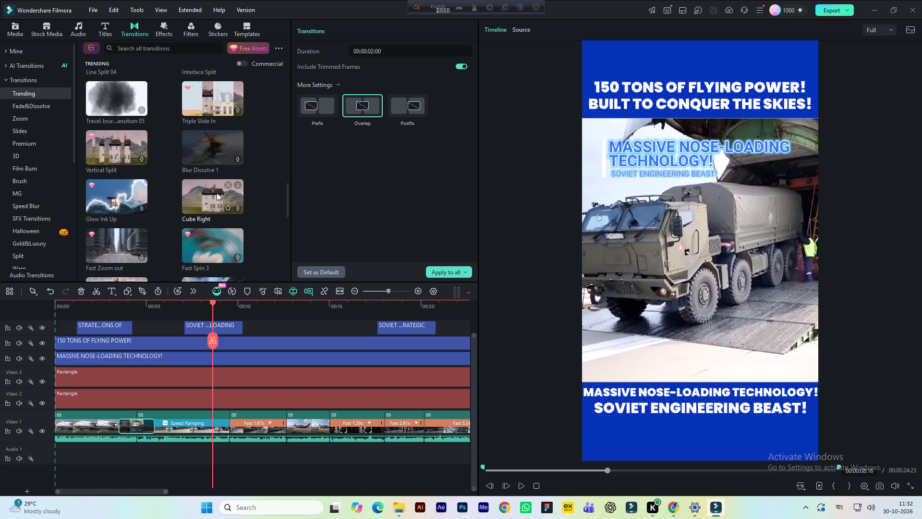
scroll(223, 189, down, 1)
scroll(176, 189, down, 1)
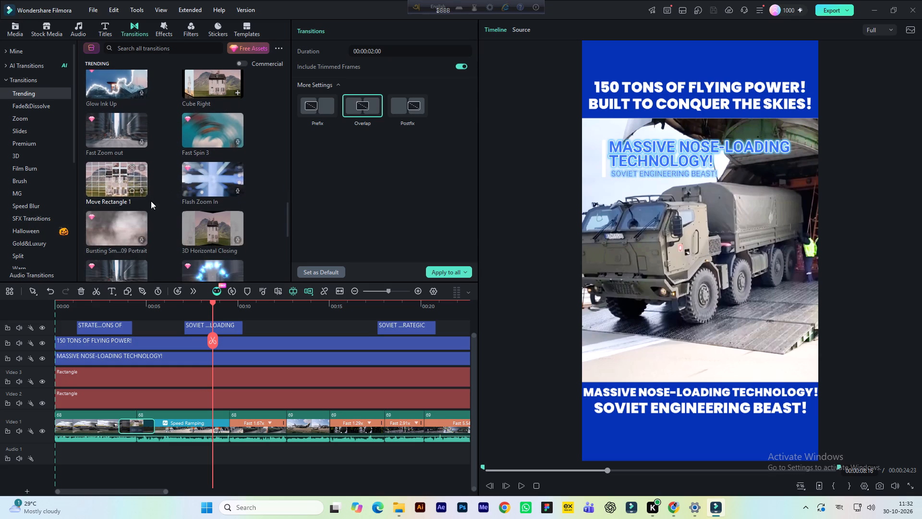
scroll(99, 179, down, 2)
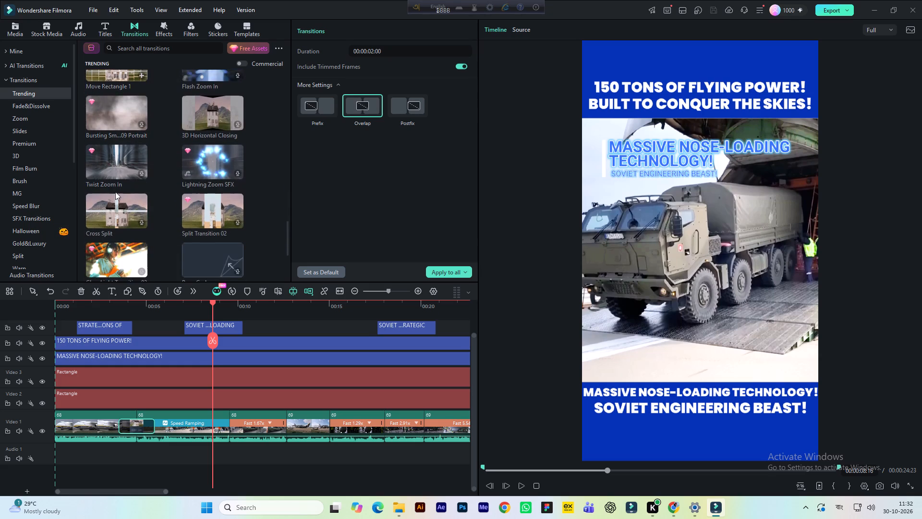
scroll(115, 192, down, 1)
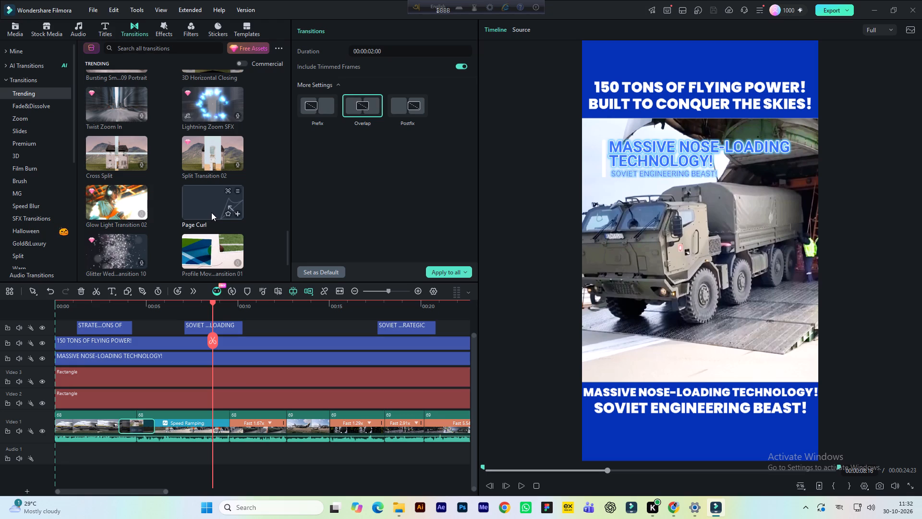
scroll(147, 219, down, 1)
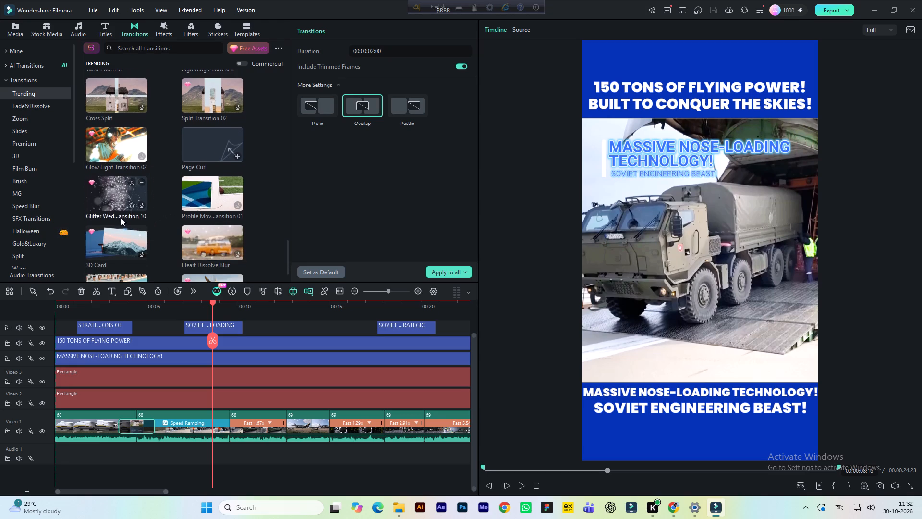
scroll(121, 218, down, 2)
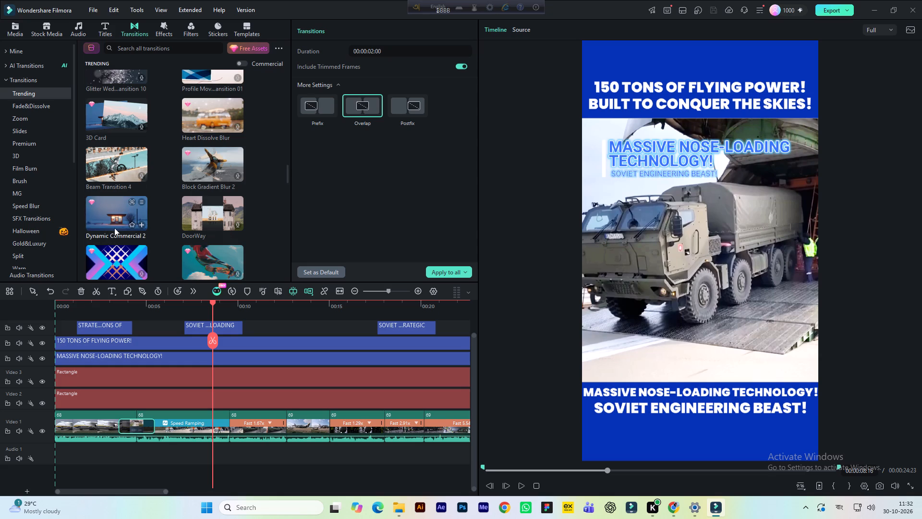
scroll(116, 212, down, 2)
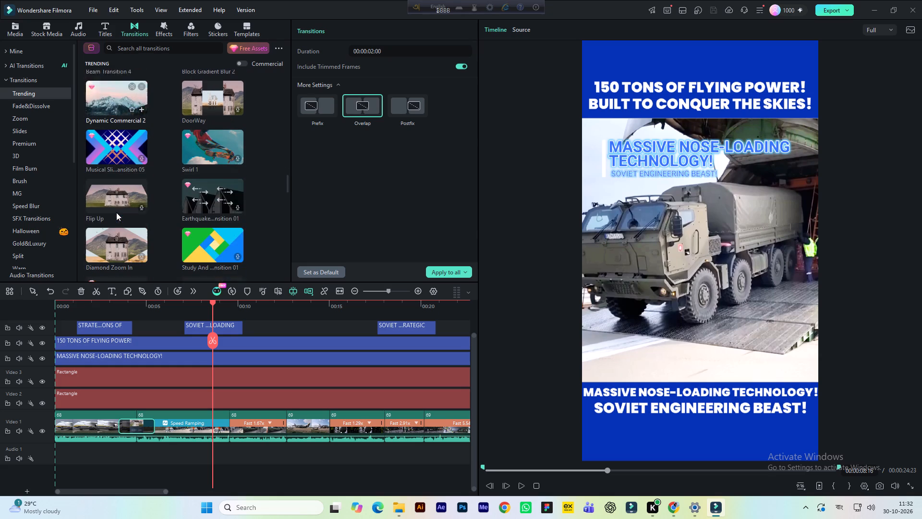
scroll(116, 212, down, 1)
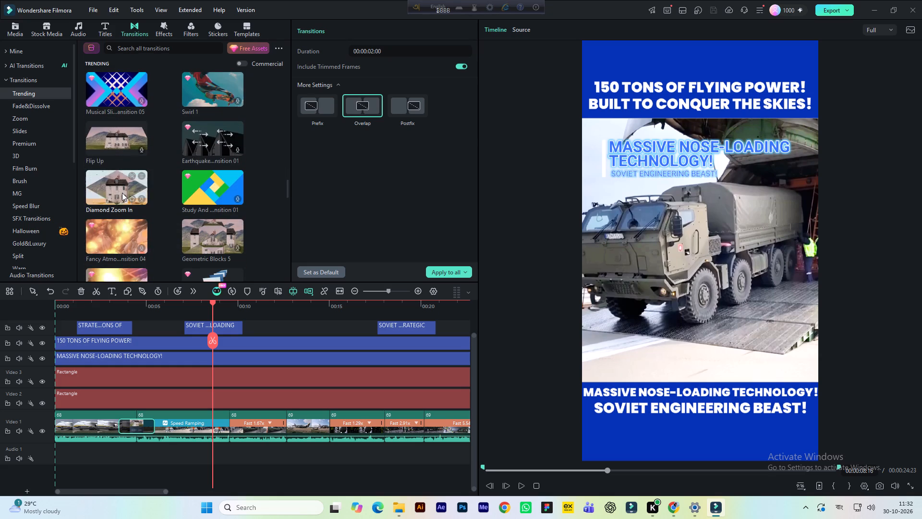
scroll(123, 177, down, 3)
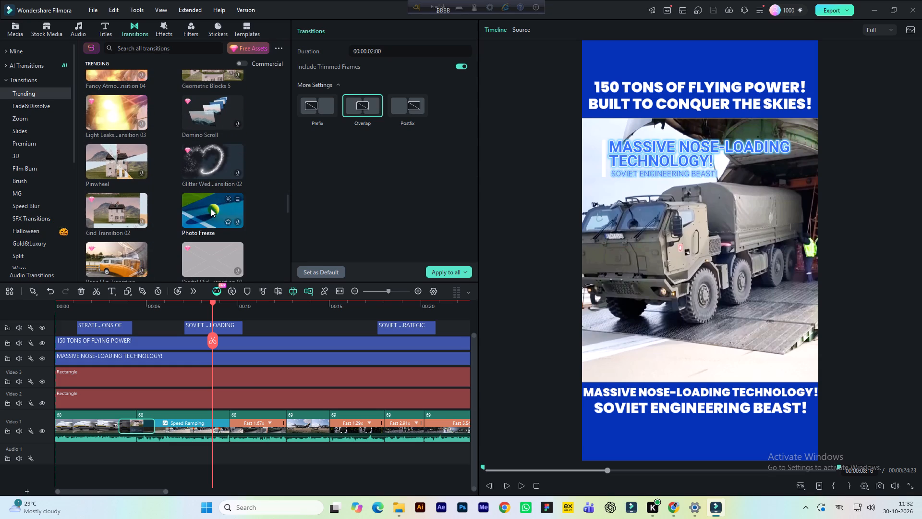
scroll(213, 206, down, 1)
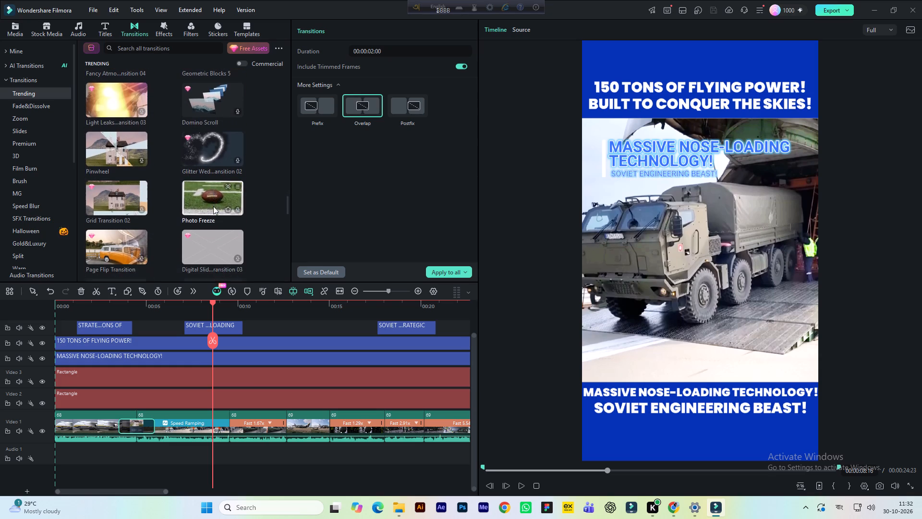
scroll(207, 202, down, 1)
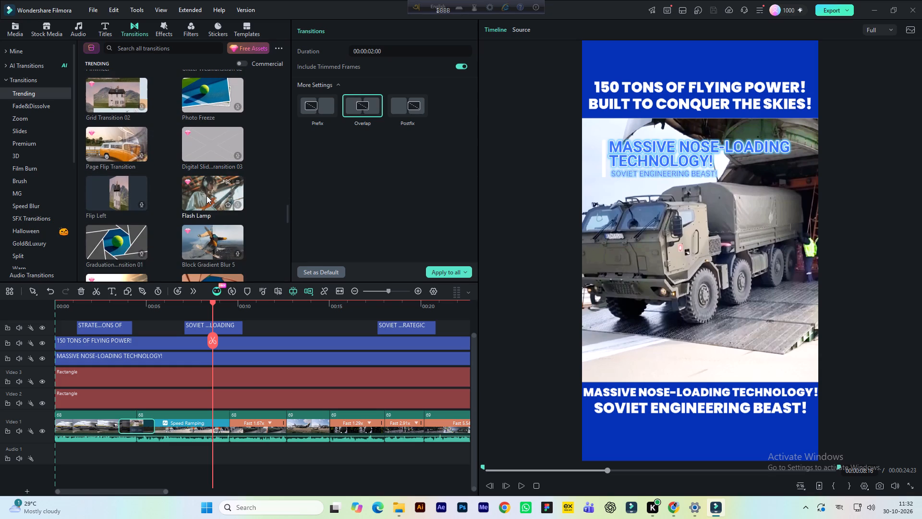
scroll(206, 196, down, 2)
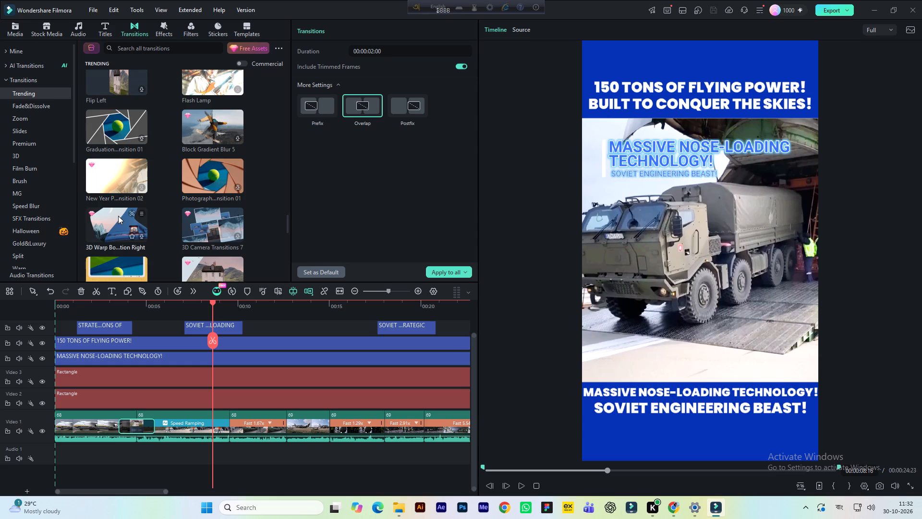
Examine the Arrow transitions in the MG category and recheck the first part of the Trending transitions for a suitable style.
click(19, 193)
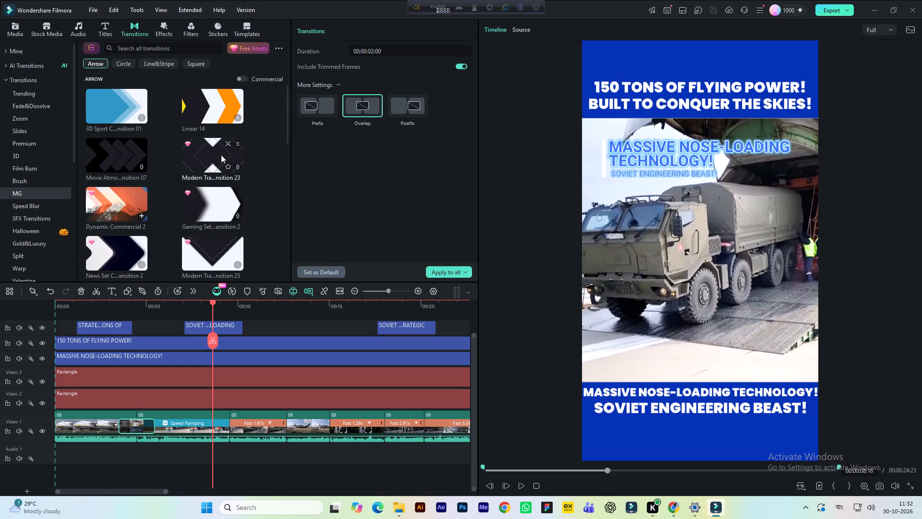
scroll(221, 155, down, 2)
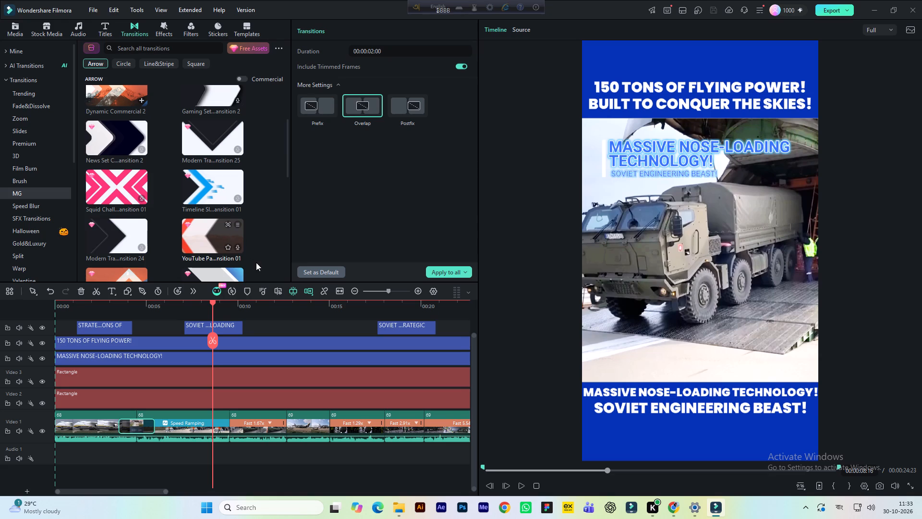
scroll(205, 239, down, 1)
scroll(144, 246, down, 2)
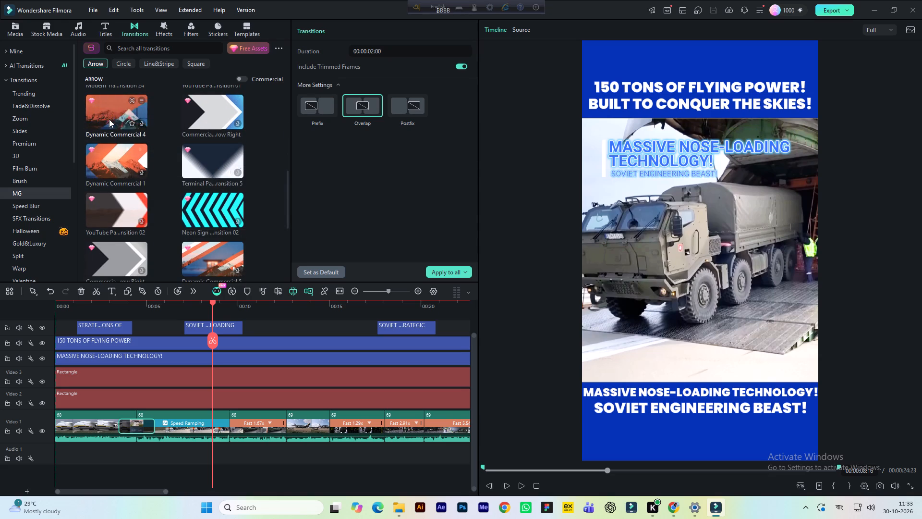
scroll(188, 181, down, 3)
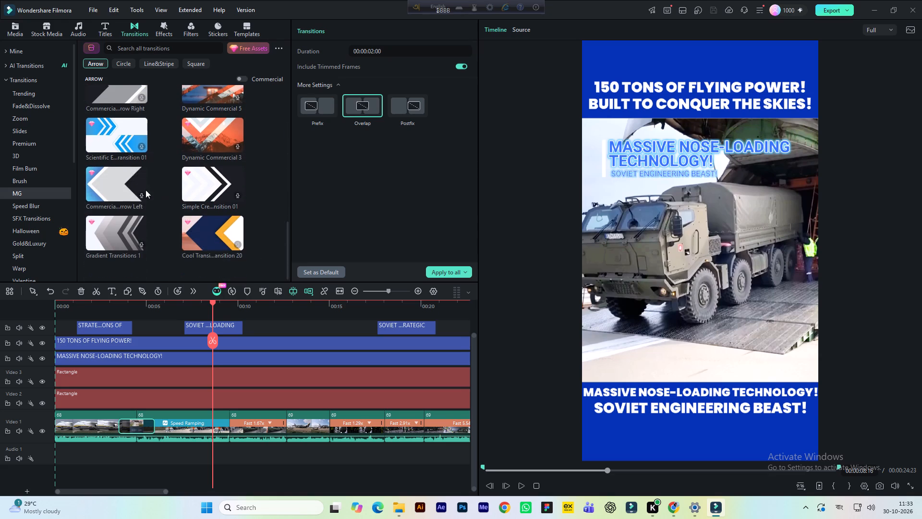
click(28, 96)
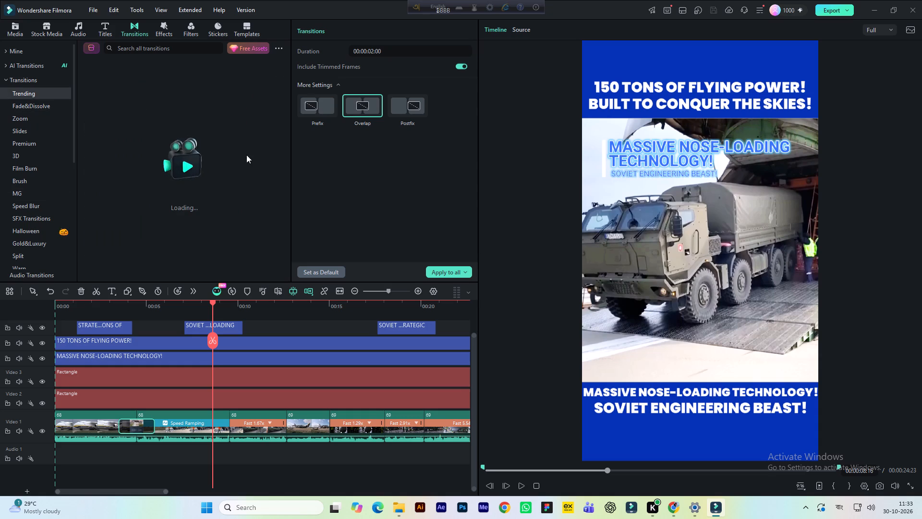
scroll(176, 168, down, 6)
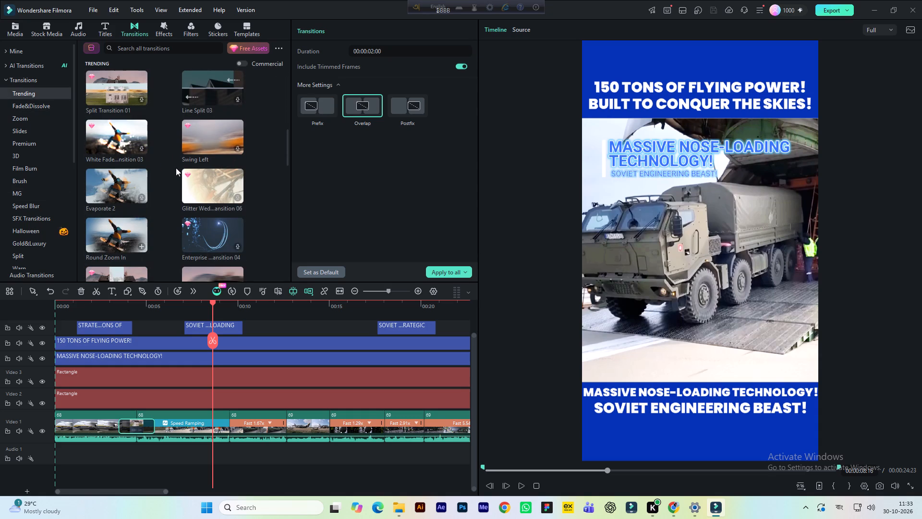
scroll(178, 166, up, 2)
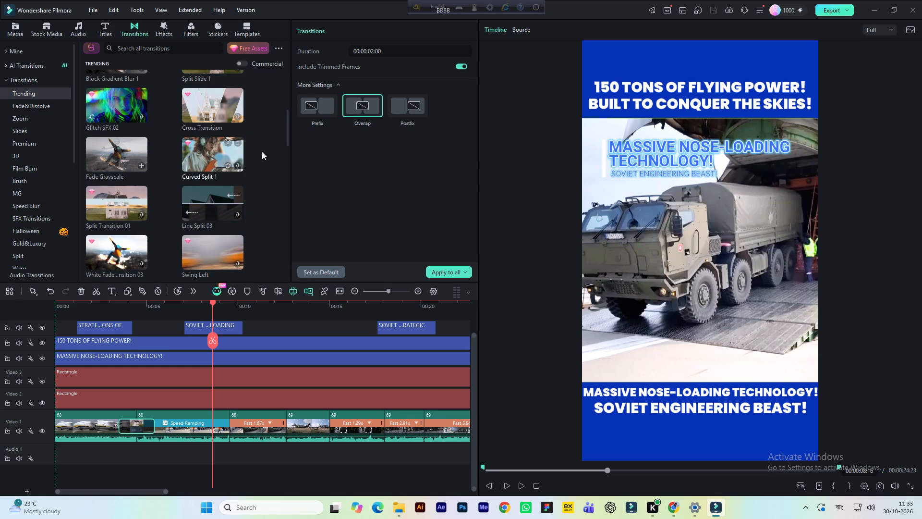
scroll(262, 153, up, 2)
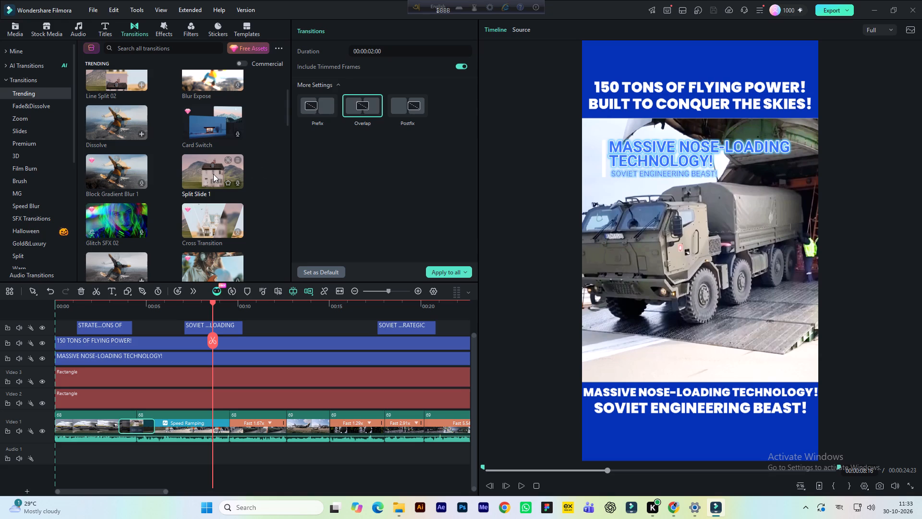
scroll(109, 174, up, 2)
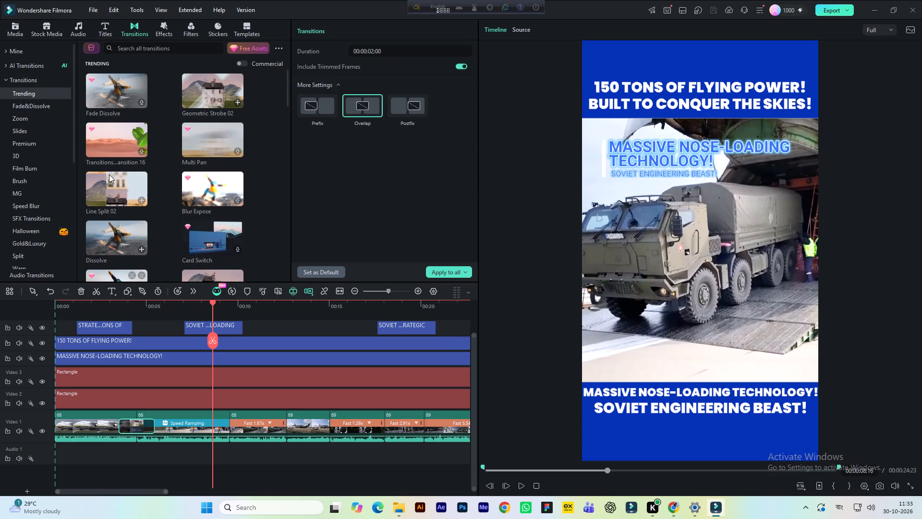
scroll(165, 188, up, 1)
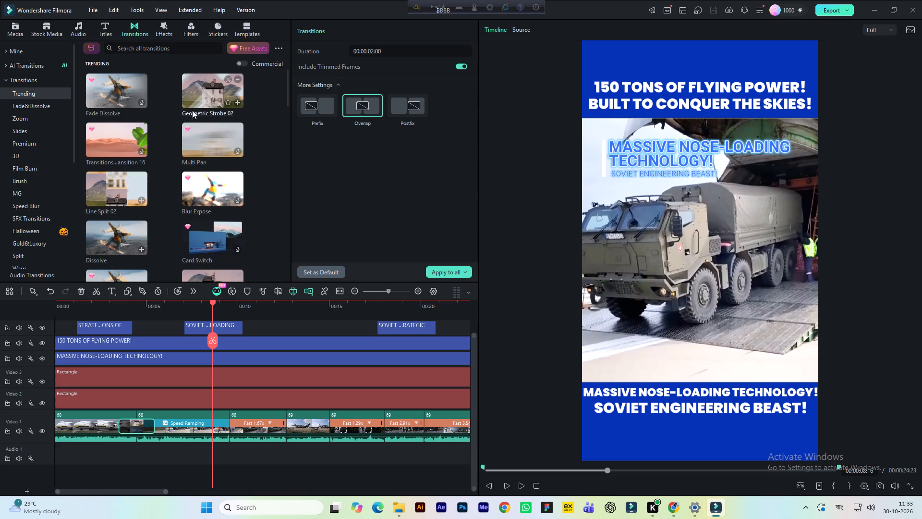
Browse the Brush, Film Burn and Slides transitions, previewing Film Grit 1, for a style suited to the end of the speed-ramped clip.
click(29, 180)
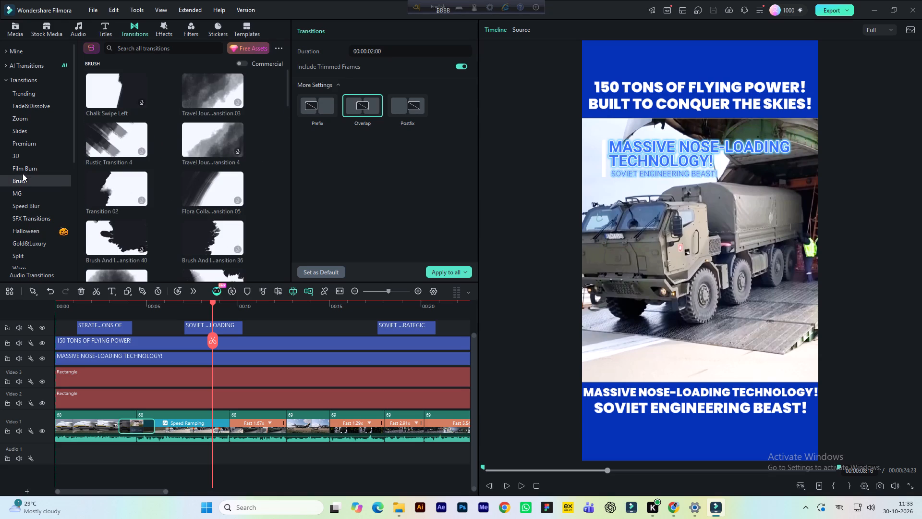
click(25, 167)
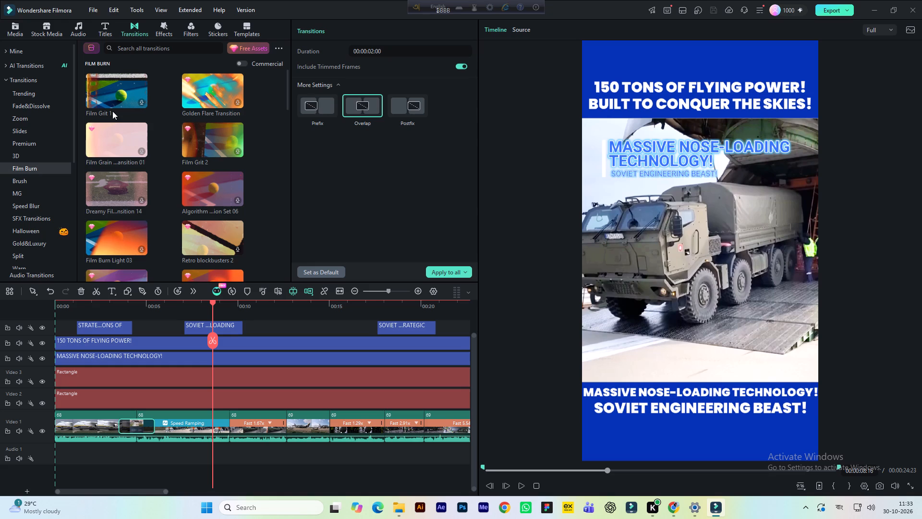
click(109, 95)
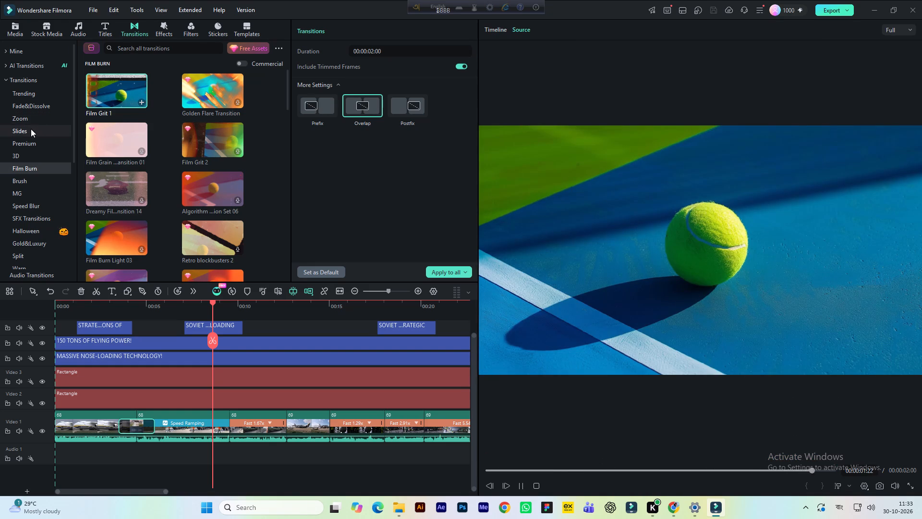
click(31, 129)
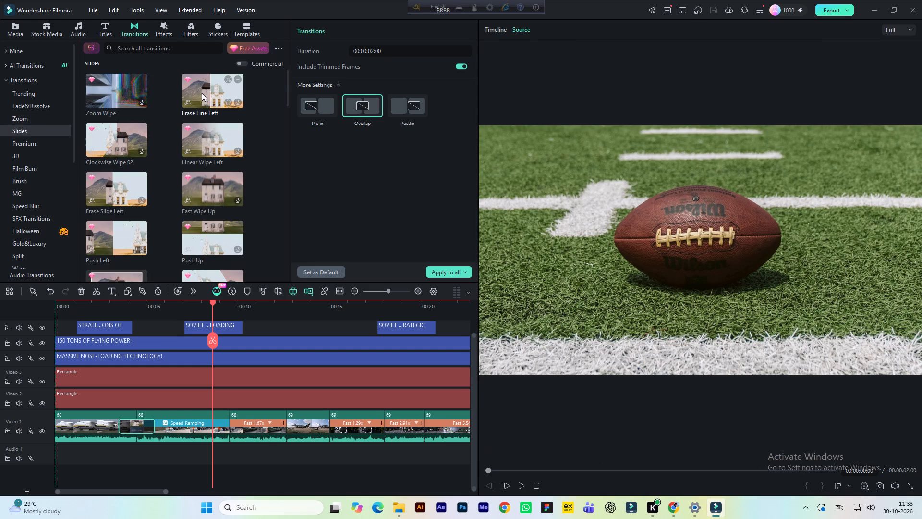
scroll(206, 167, down, 1)
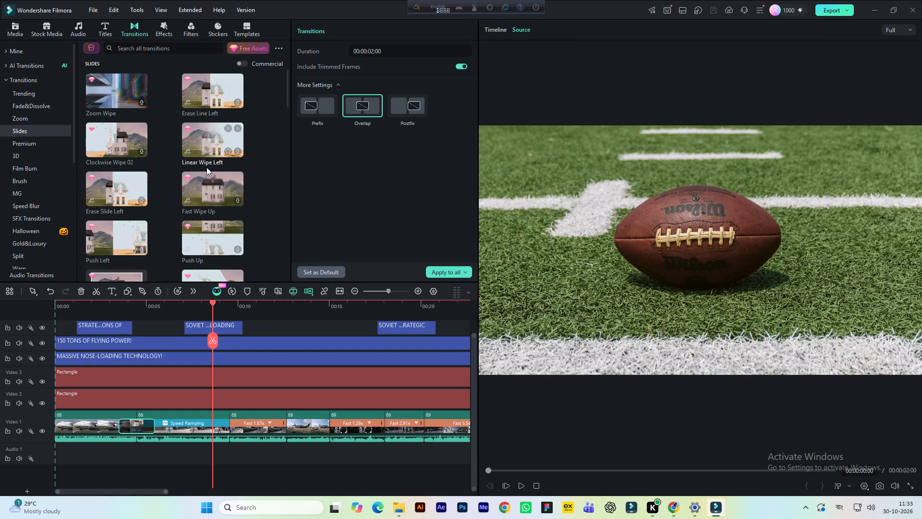
scroll(206, 170, down, 3)
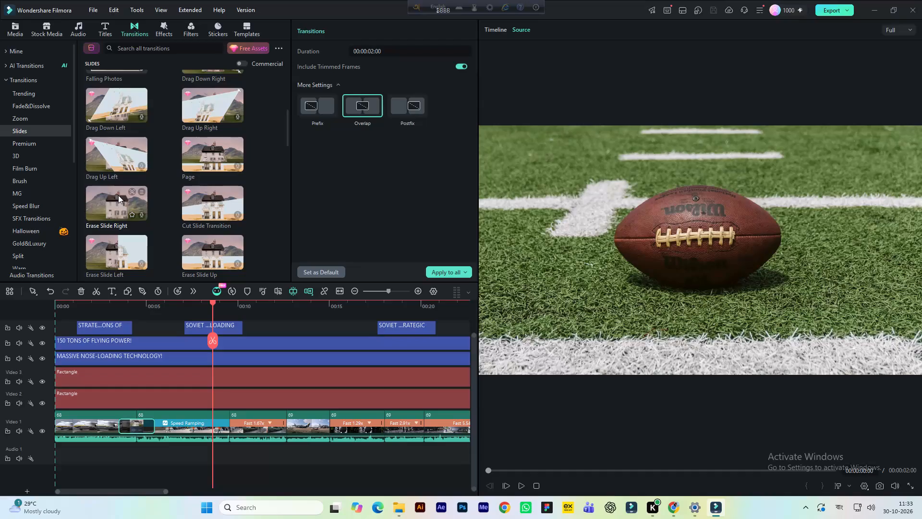
scroll(118, 195, down, 2)
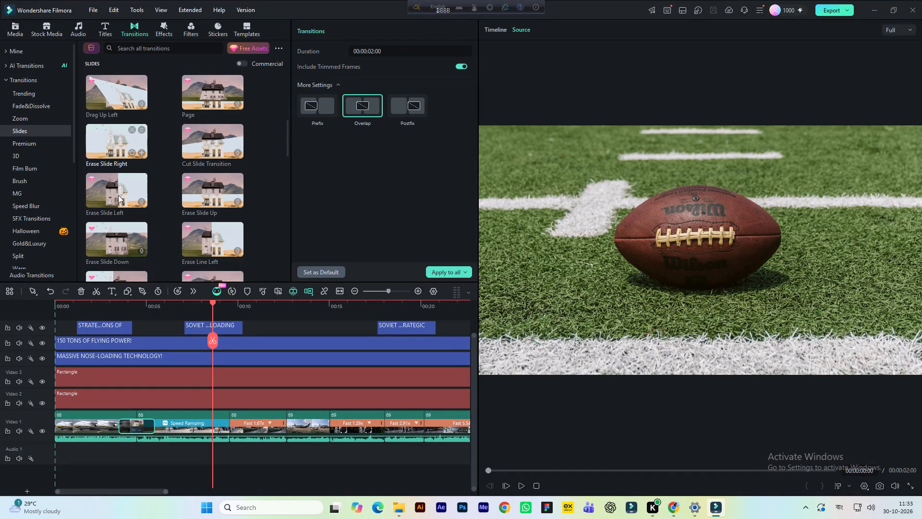
scroll(119, 195, down, 3)
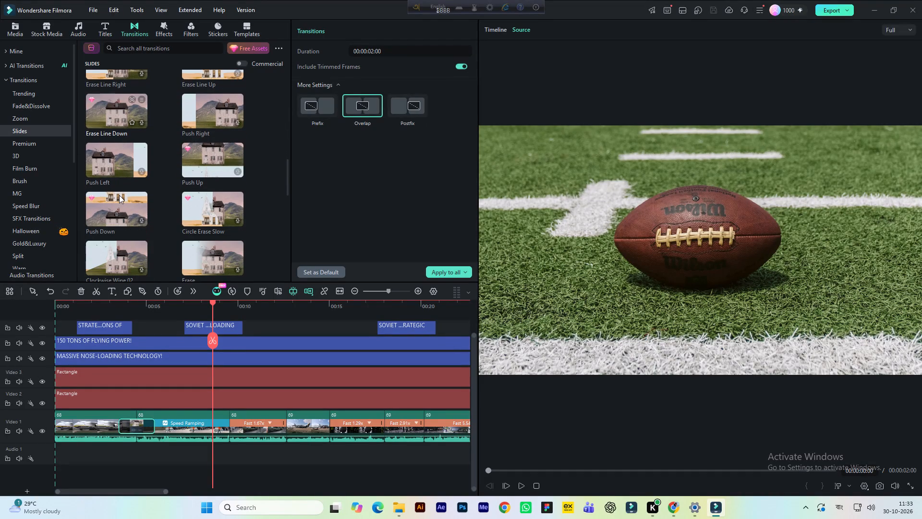
Recheck the Brush transitions and examine the Zoom transitions for a style suited to the same clip boundary.
click(26, 182)
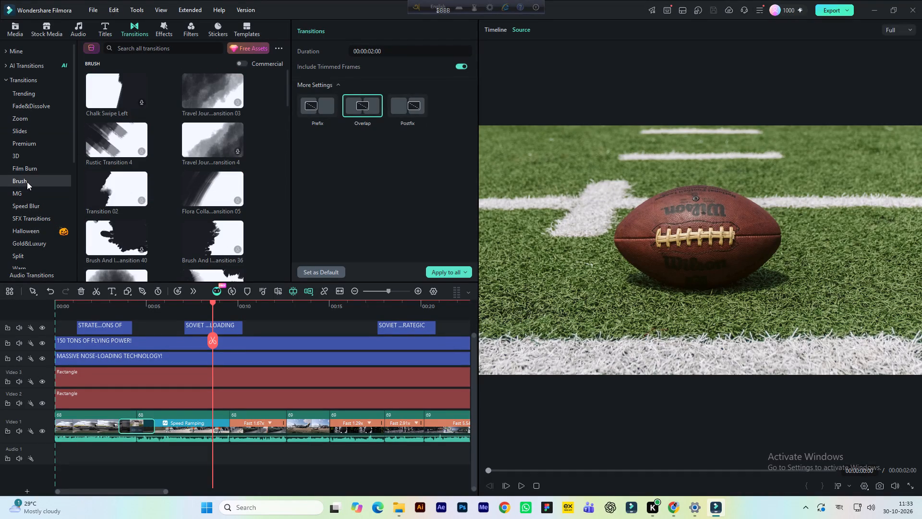
click(26, 124)
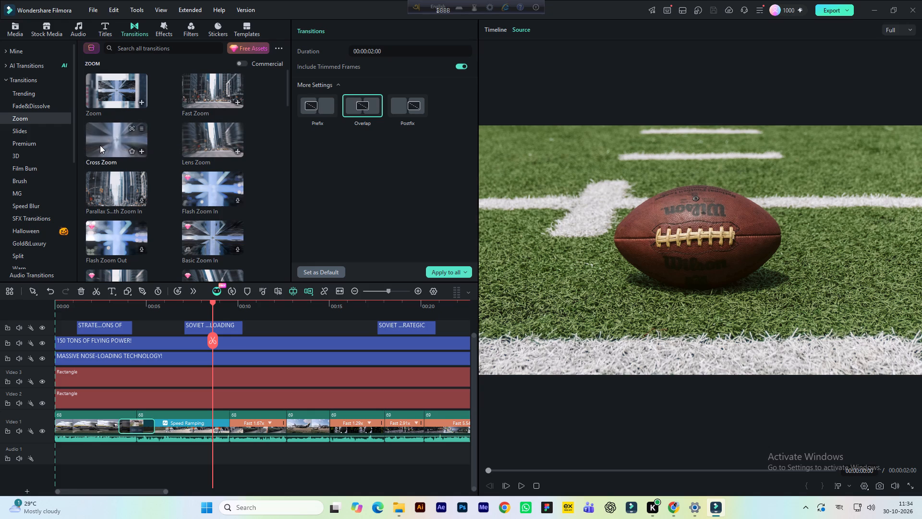
scroll(115, 148, down, 2)
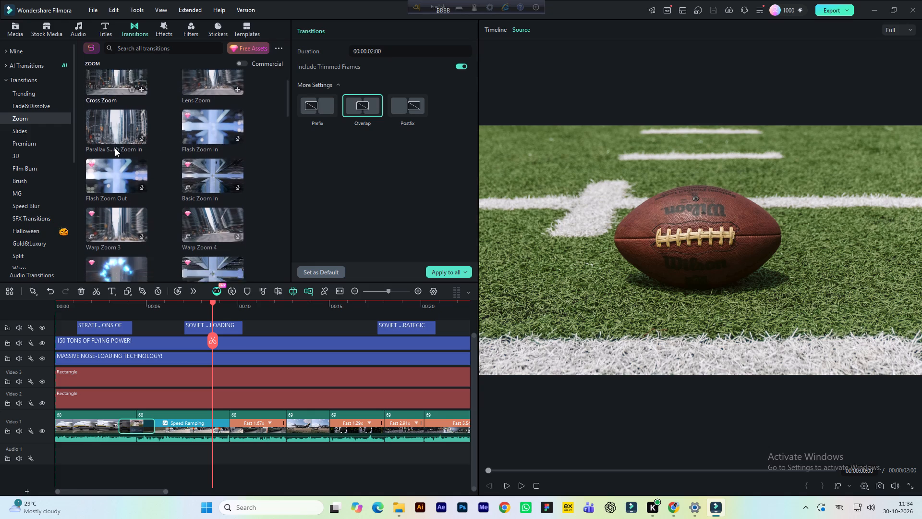
scroll(115, 148, down, 2)
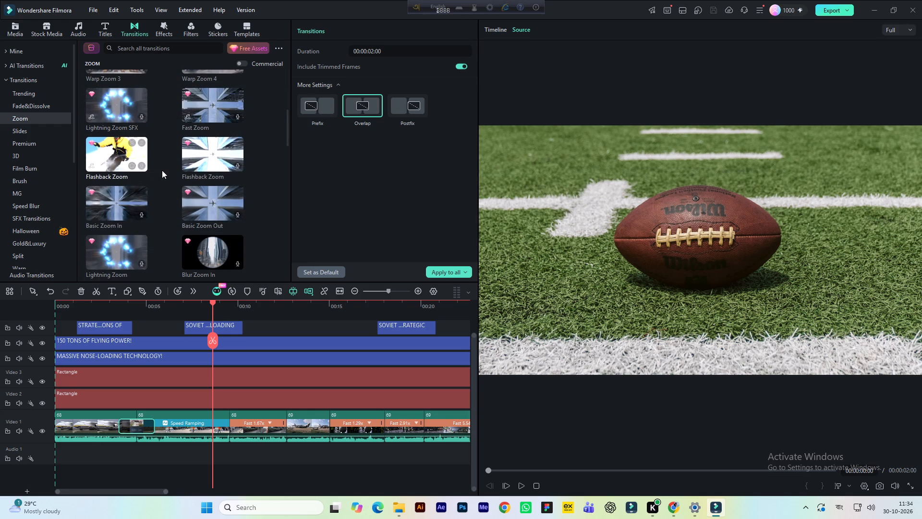
scroll(162, 170, down, 5)
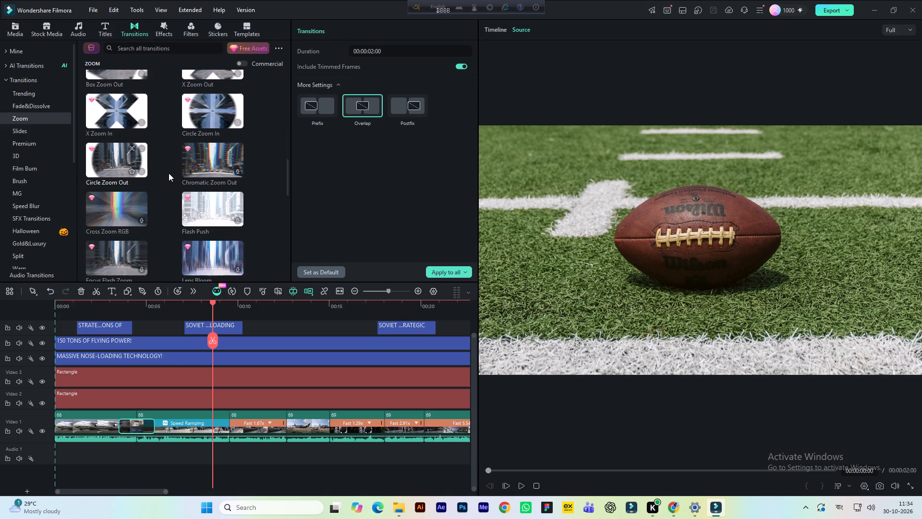
scroll(169, 173, down, 3)
scroll(25, 228, down, 6)
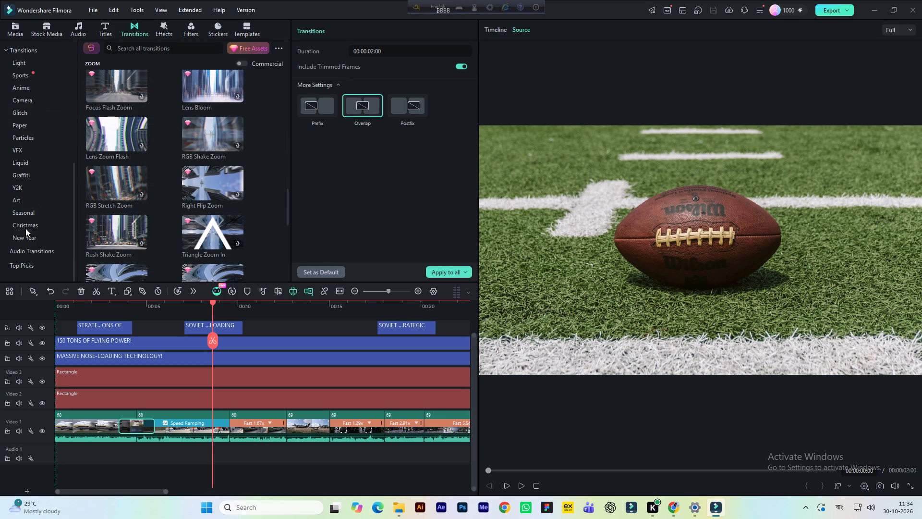
Examine the Paper transitions, comparing the page-curl and torn-paper styles for the end of the speed-ramped clip.
scroll(25, 228, down, 5)
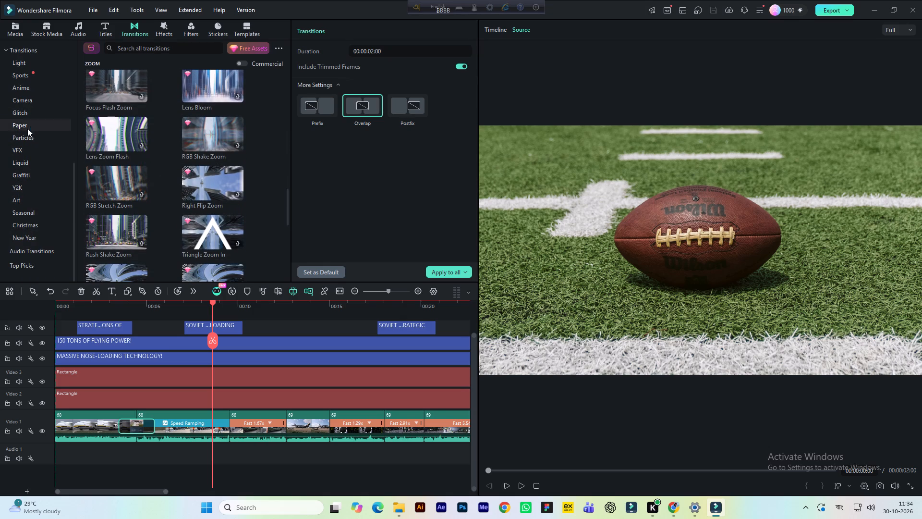
click(28, 126)
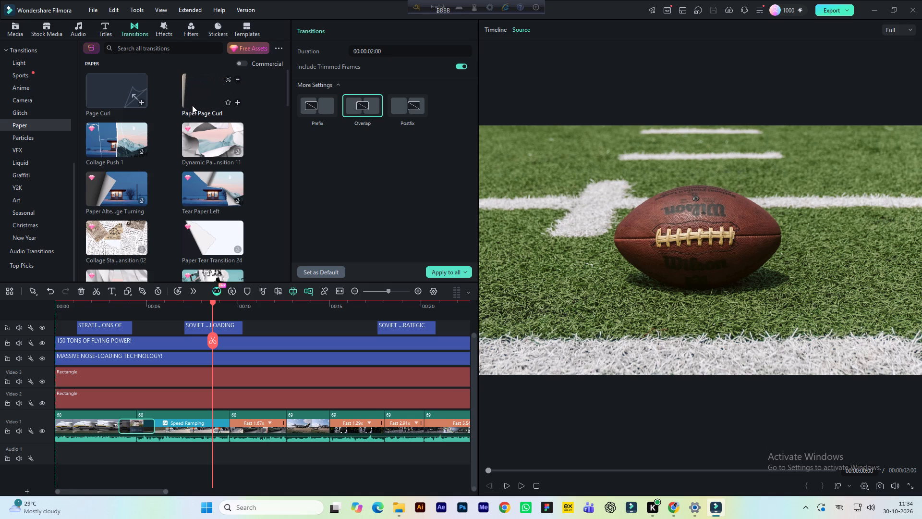
scroll(176, 195, down, 1)
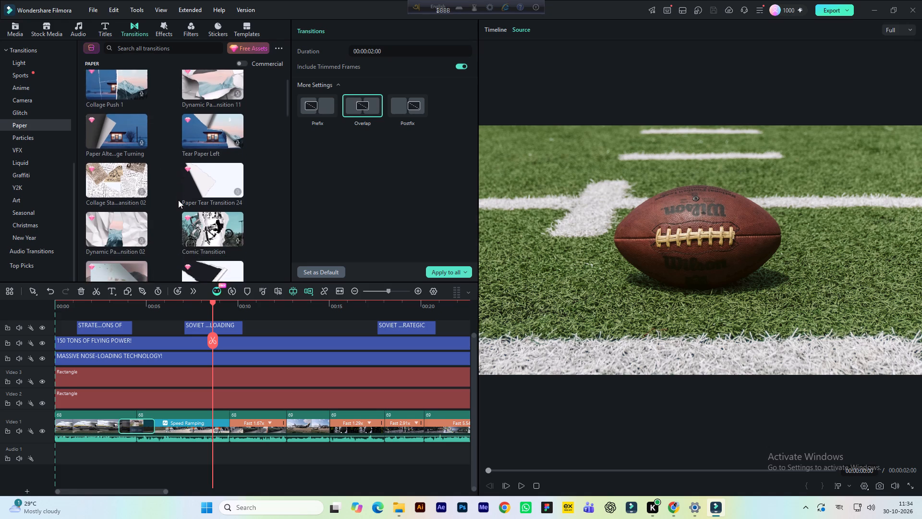
scroll(178, 200, down, 3)
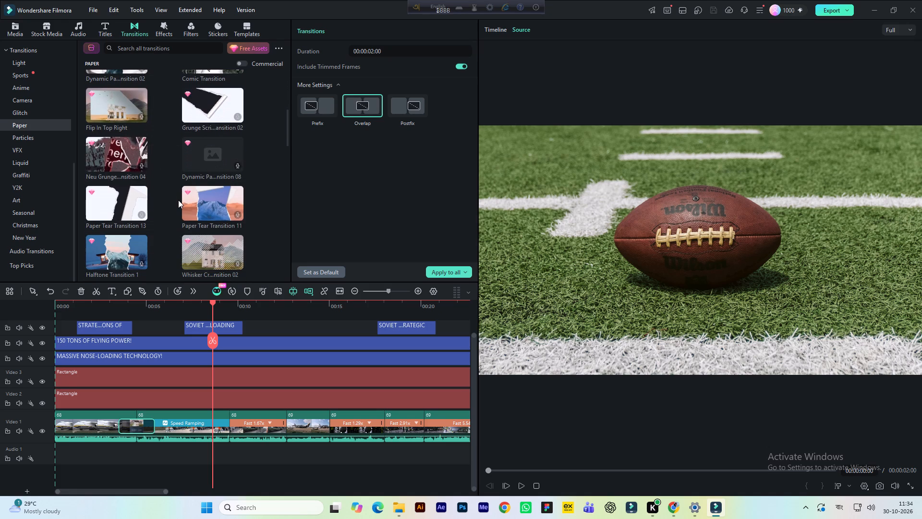
scroll(178, 200, down, 2)
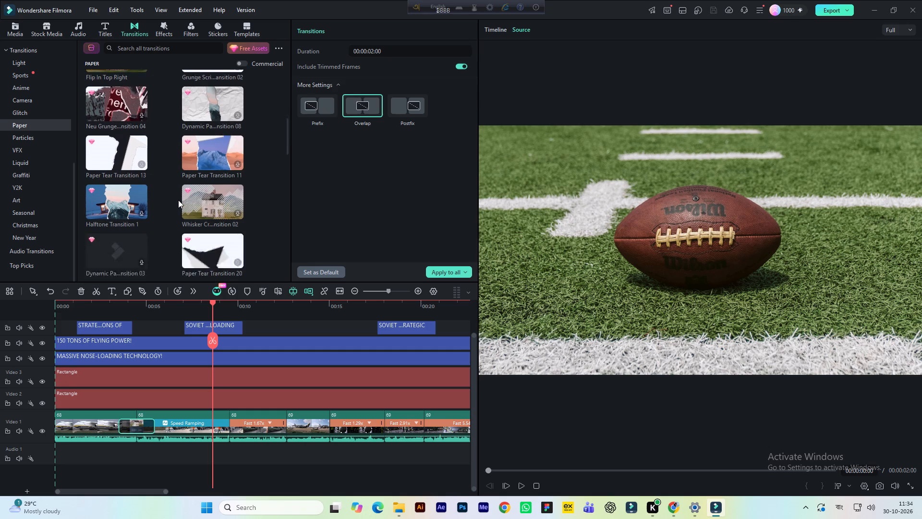
scroll(210, 213, down, 1)
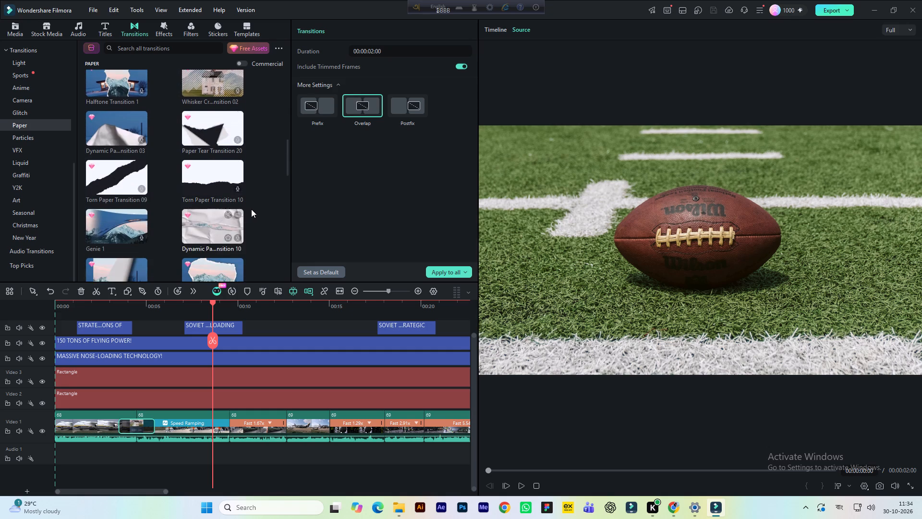
scroll(252, 209, down, 5)
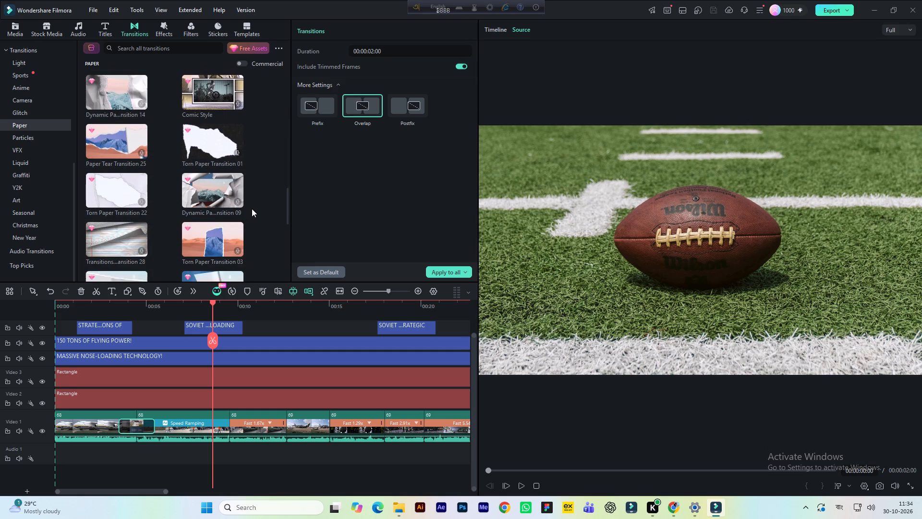
scroll(256, 192, up, 8)
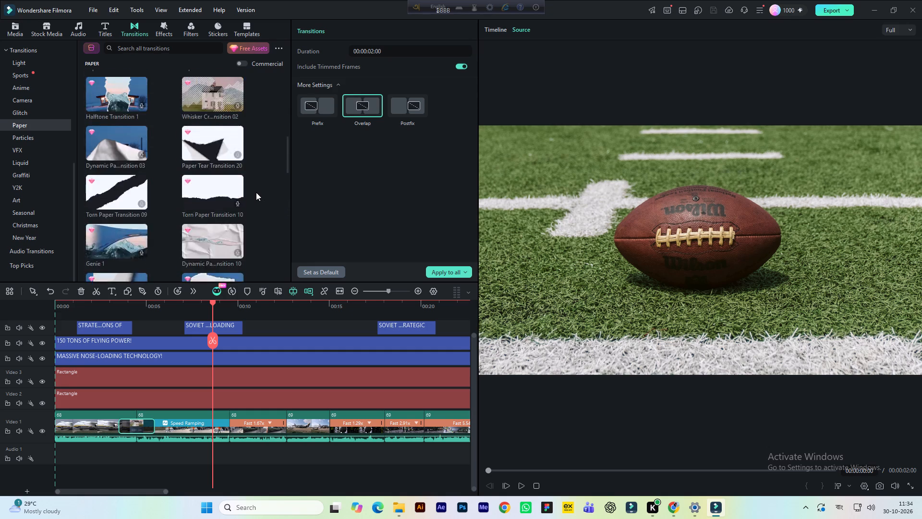
scroll(230, 142, up, 5)
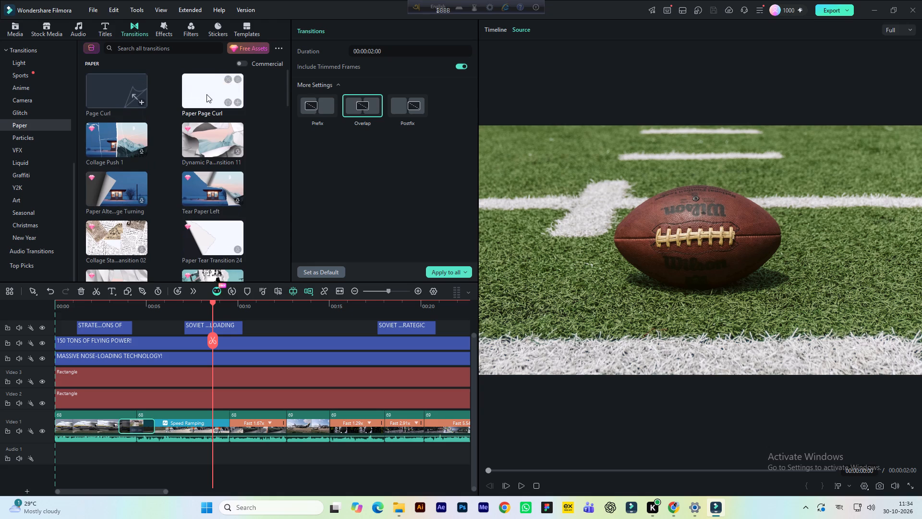
Add the Paper Page Curl transition between the speed-ramped clip and the following Fast 1.67x clip, preview it, and save the project.
drag(211, 100, 236, 412)
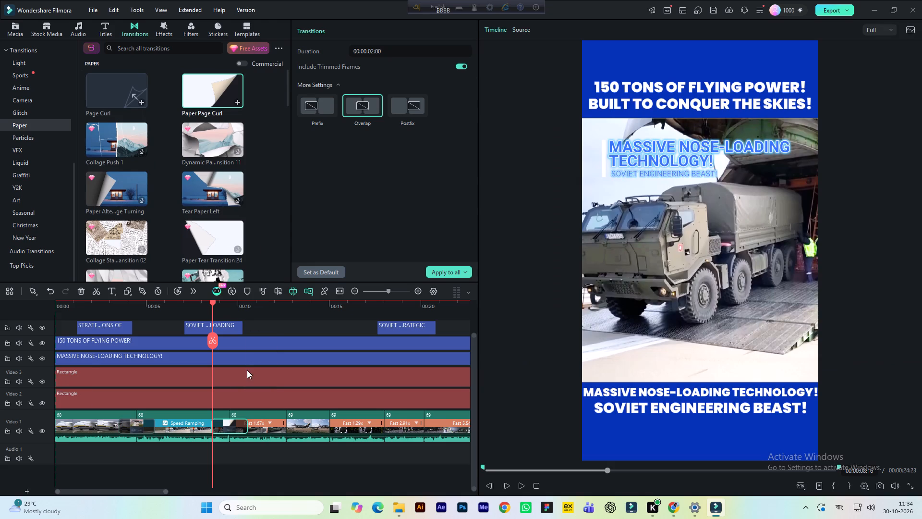
click(198, 306)
key(space)
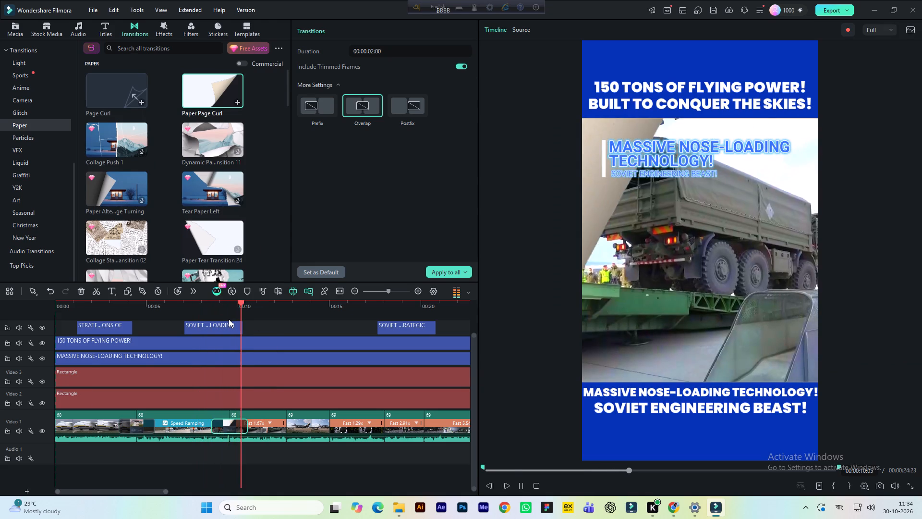
key(space)
key(ctrl+s)
click(203, 308)
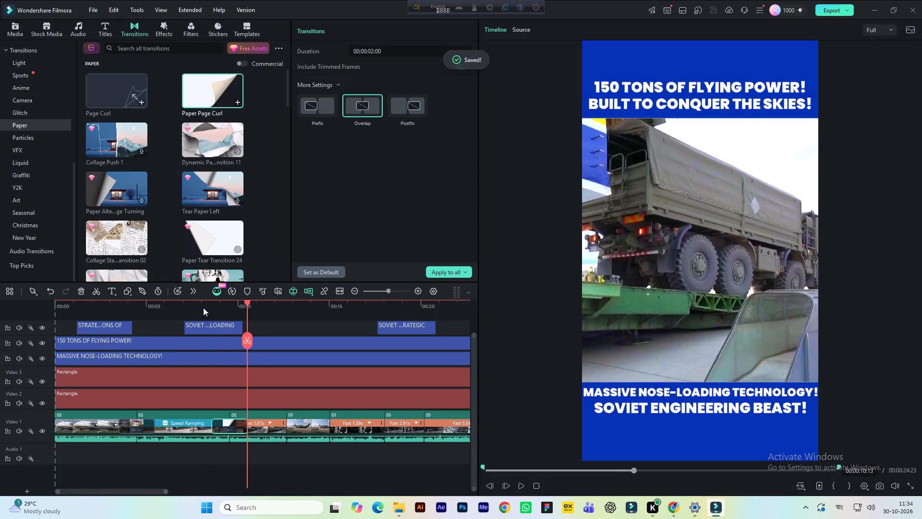
key(space)
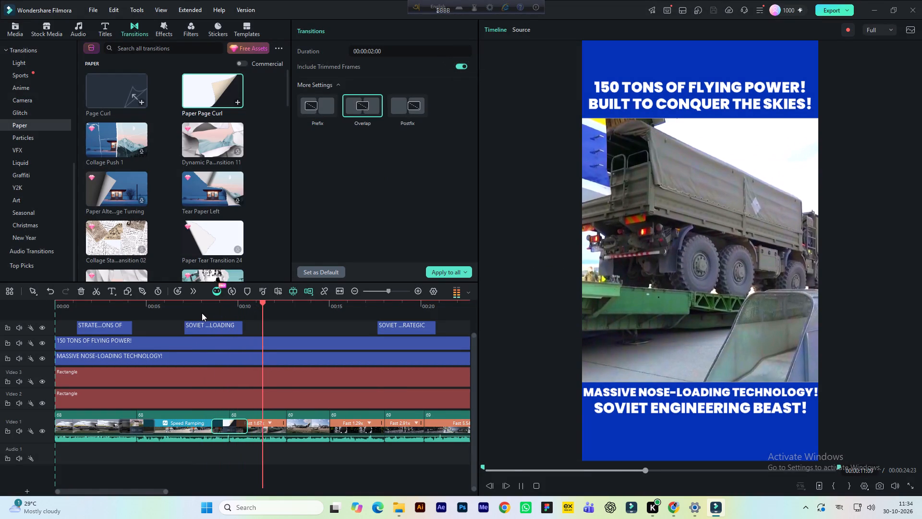
key(space)
Browse the VFX, Particles, Seasonal and Y2K transitions for a style suited to the next clip boundary.
click(24, 151)
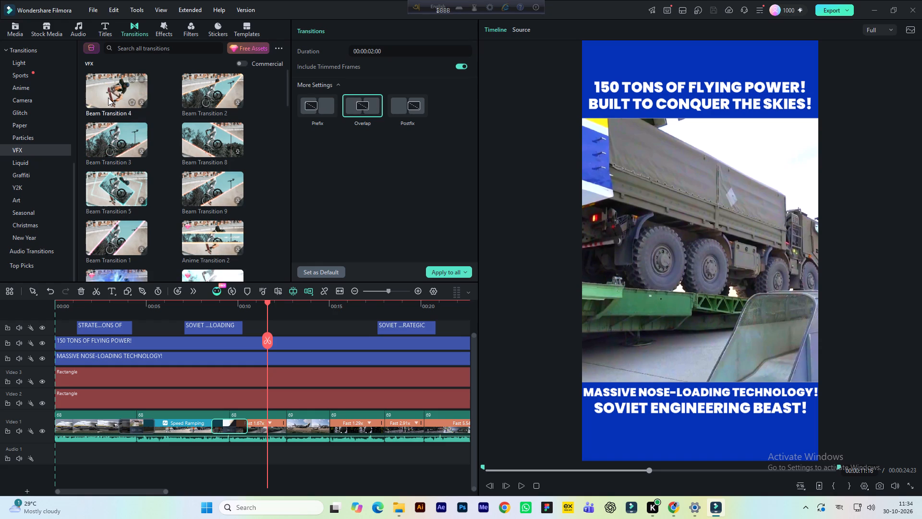
click(42, 140)
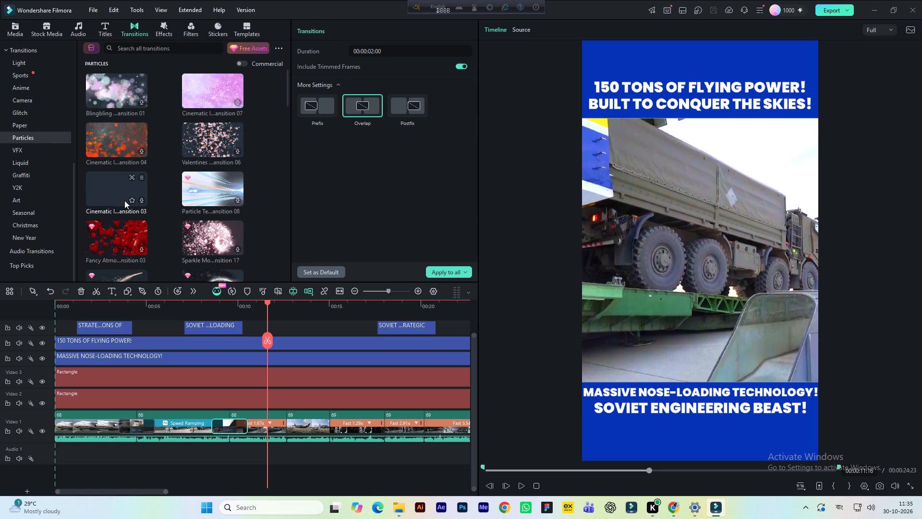
click(29, 216)
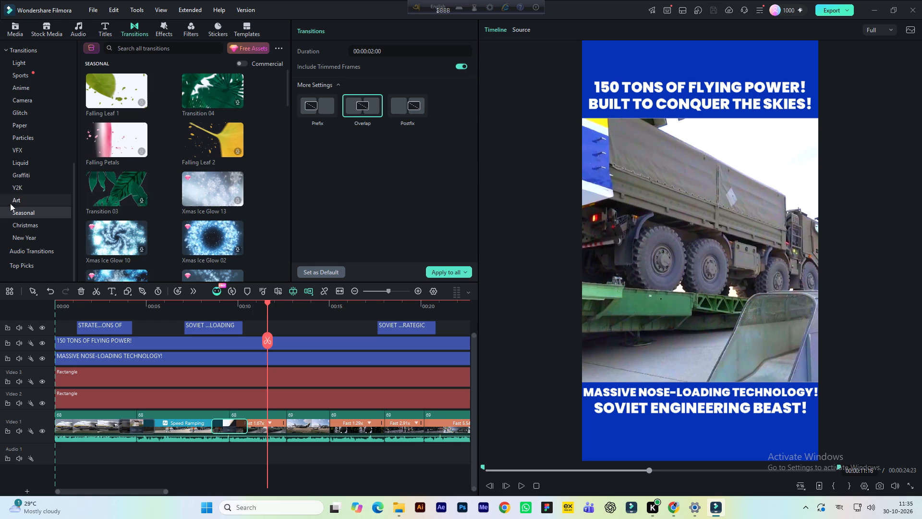
click(17, 190)
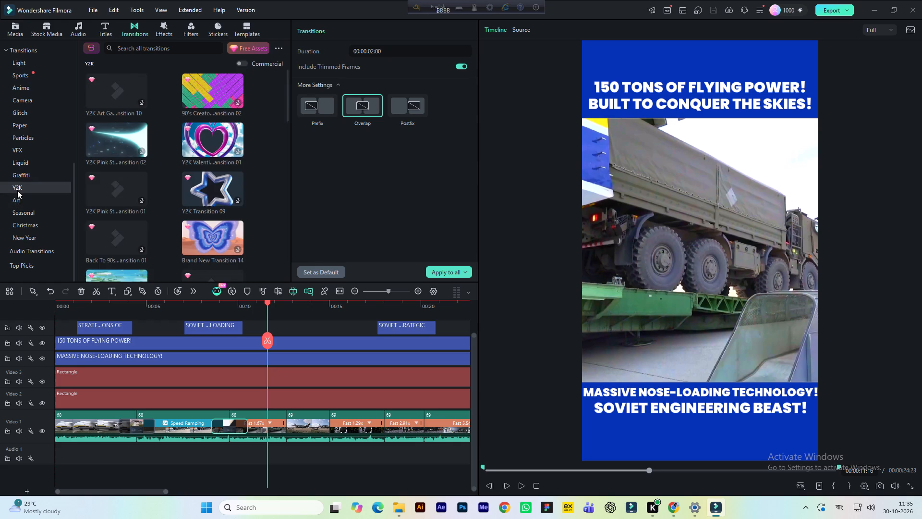
Examine the Premium transitions for a style suited to the next clip boundary.
scroll(22, 138, up, 1)
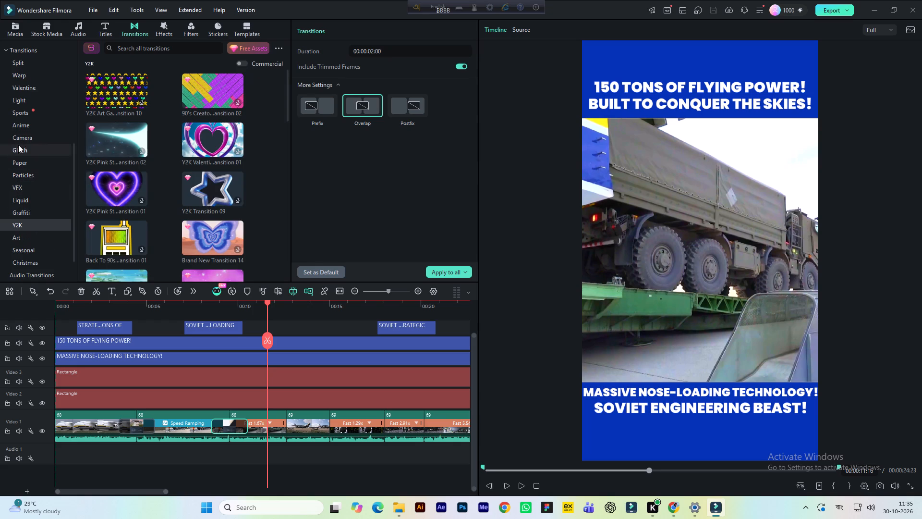
scroll(22, 116, up, 2)
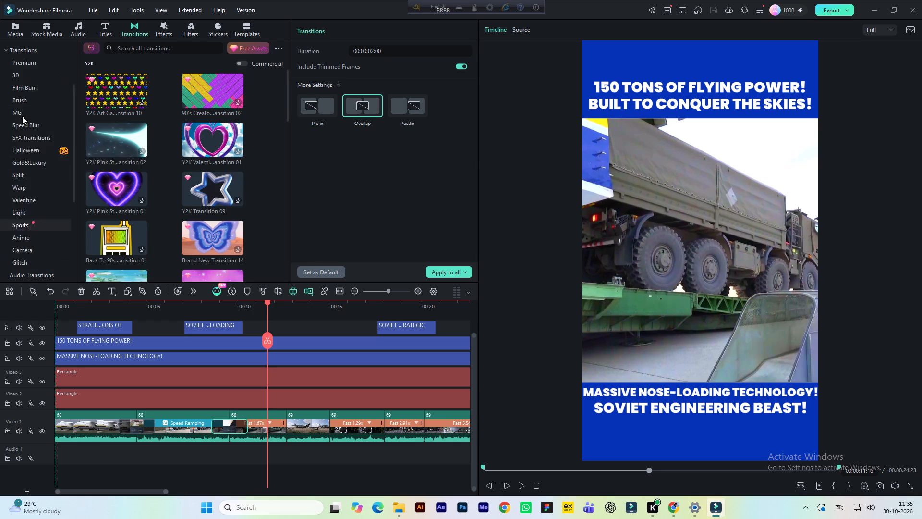
scroll(22, 116, up, 5)
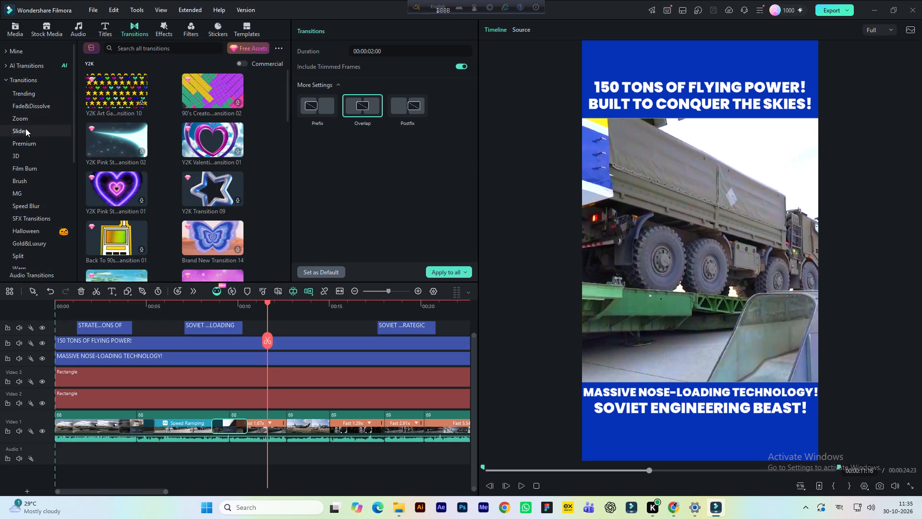
click(25, 138)
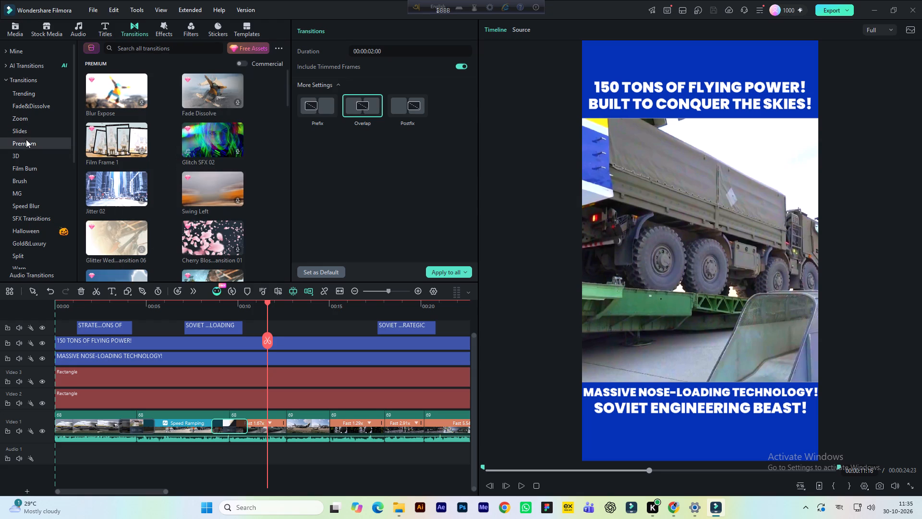
scroll(140, 154, down, 4)
scroll(145, 193, down, 2)
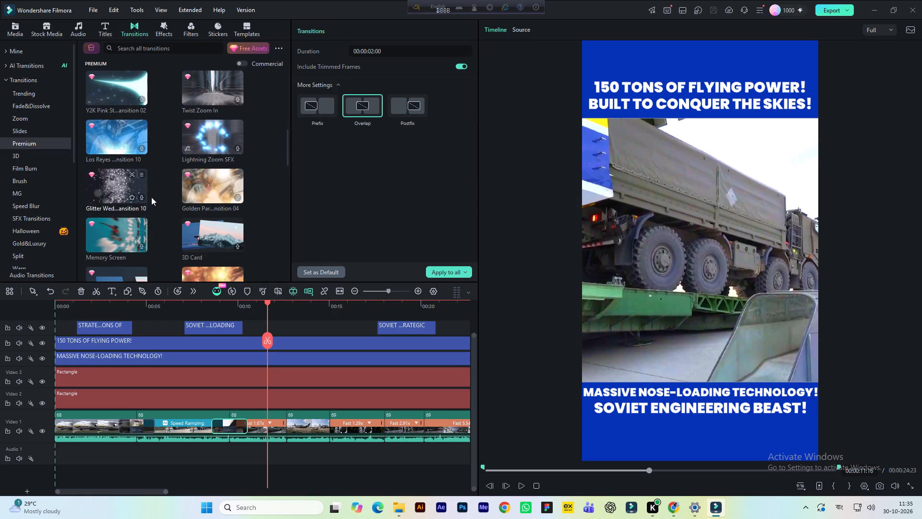
scroll(151, 197, down, 1)
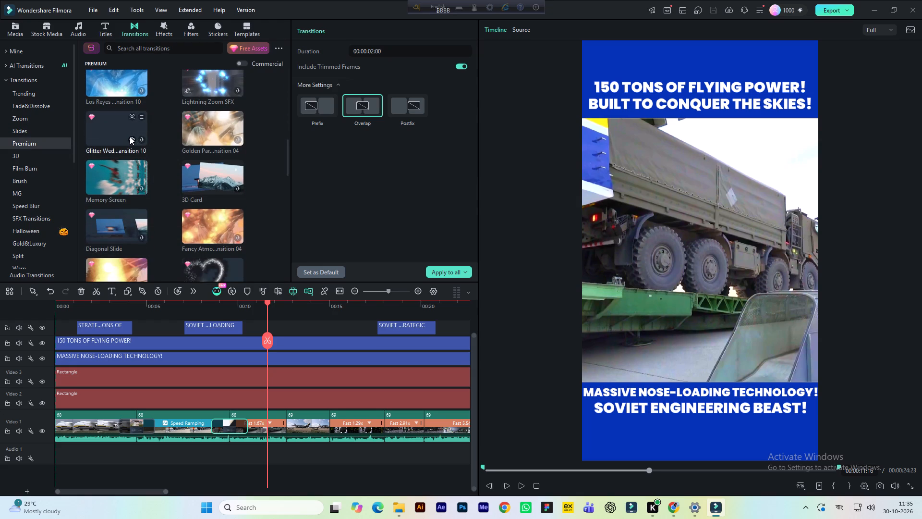
scroll(130, 136, down, 5)
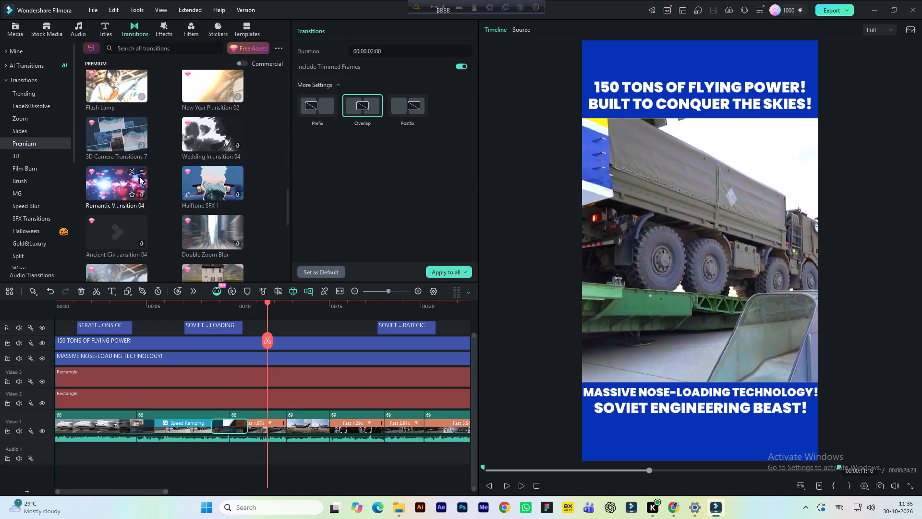
scroll(160, 197, down, 5)
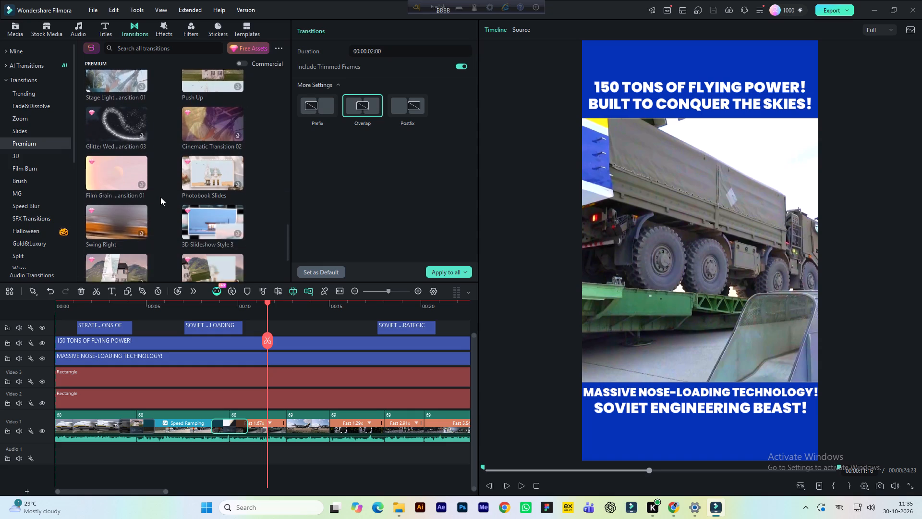
scroll(160, 197, down, 4)
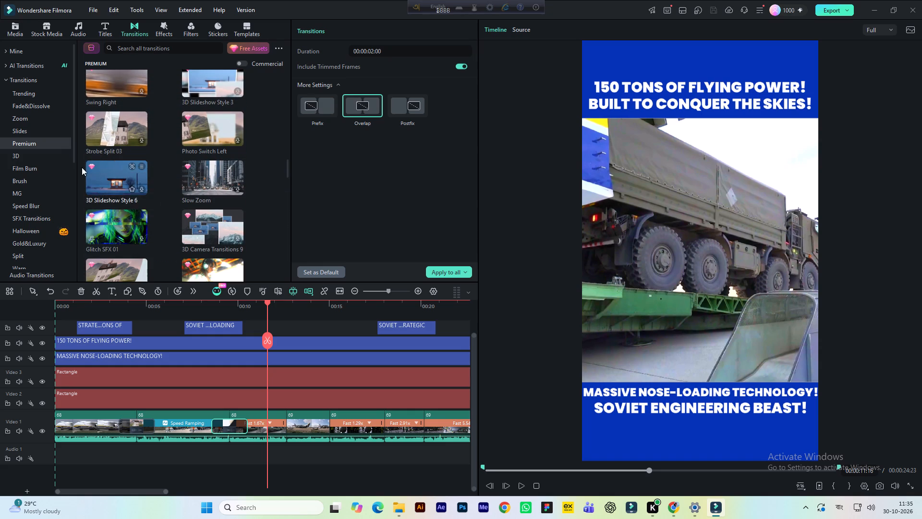
Examine the 3D transitions, comparing the cube, flip, fold and slideshow styles for the next clip boundary.
click(29, 160)
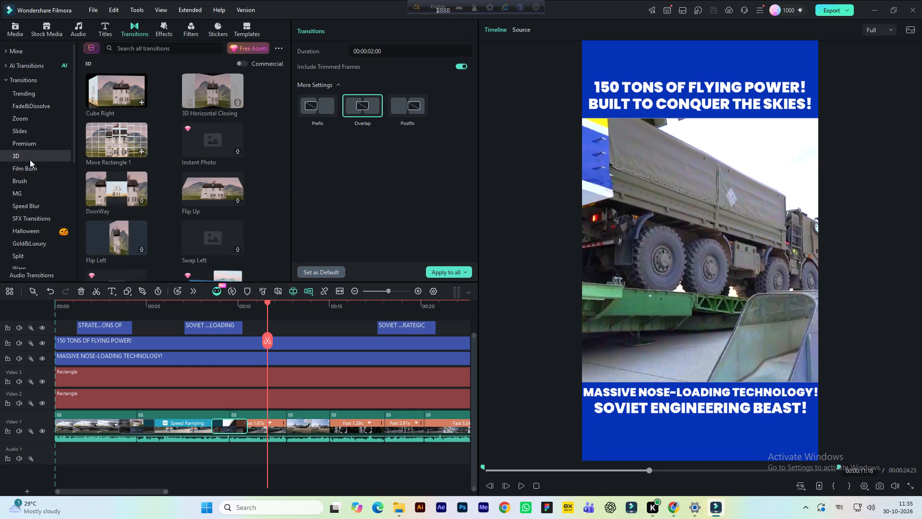
scroll(145, 158, down, 3)
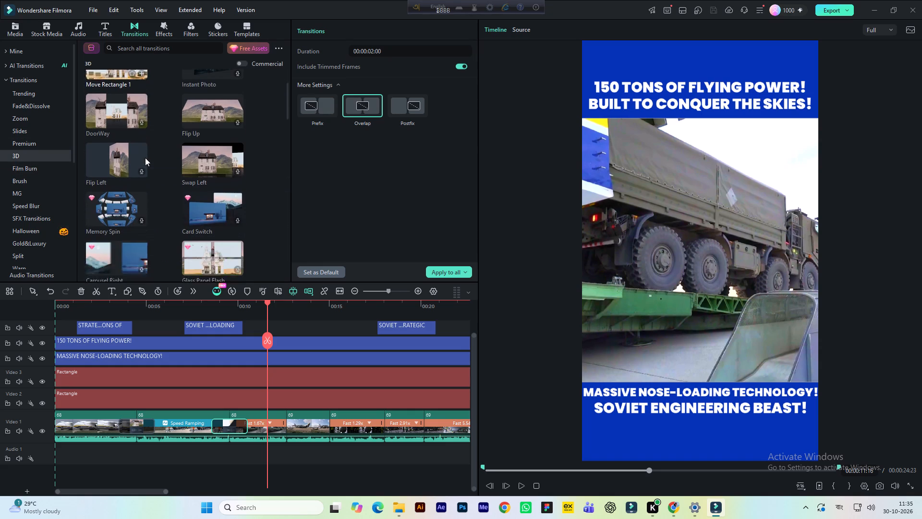
scroll(145, 158, down, 4)
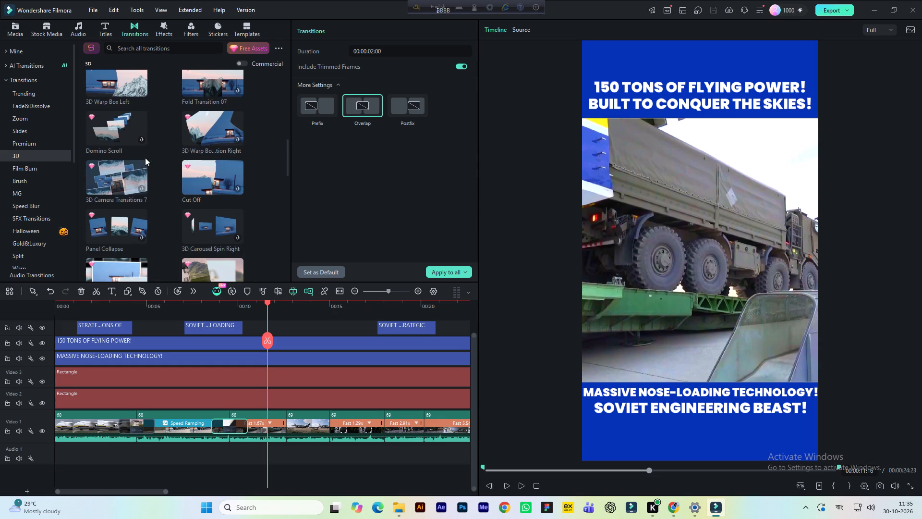
scroll(145, 158, down, 5)
scroll(144, 196, down, 1)
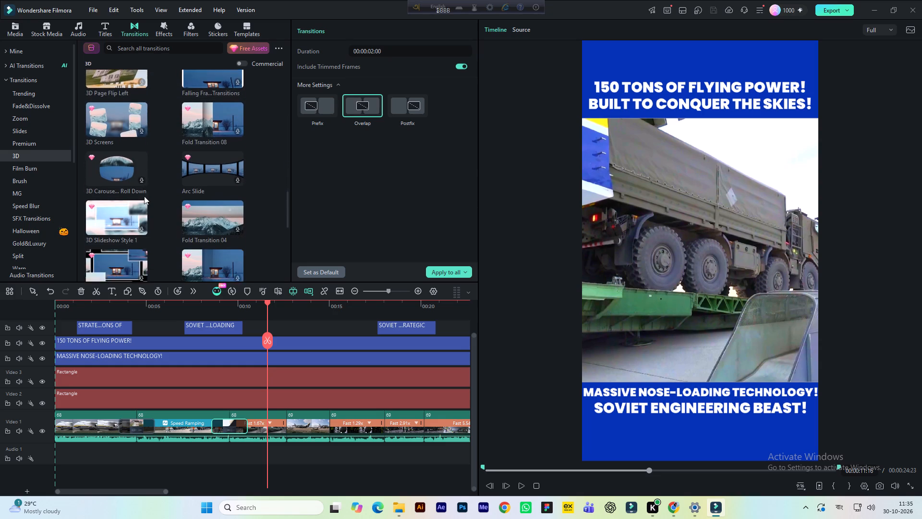
scroll(144, 196, down, 5)
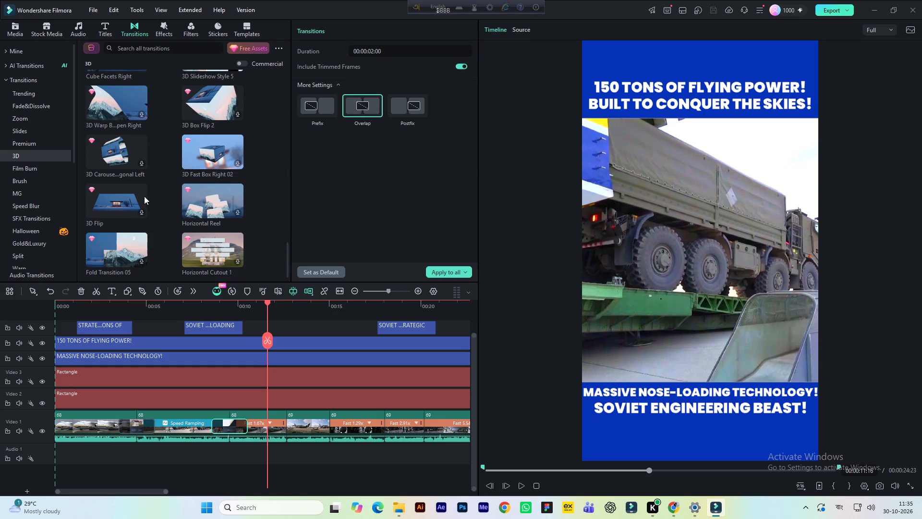
Save the project.
key(ctrl+s)
Examine the remaining 3D transitions and the Arrow styles of the MG transitions for the next clip boundary.
scroll(144, 196, down, 3)
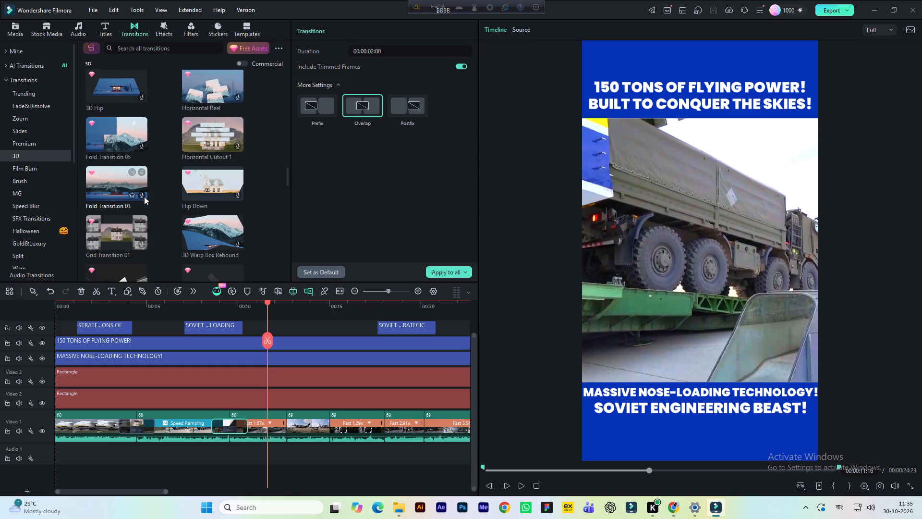
scroll(144, 197, down, 2)
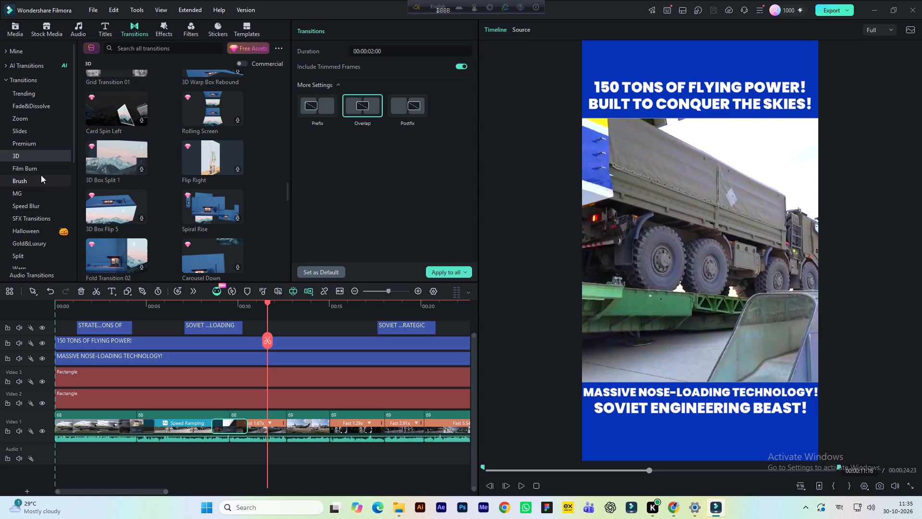
click(23, 189)
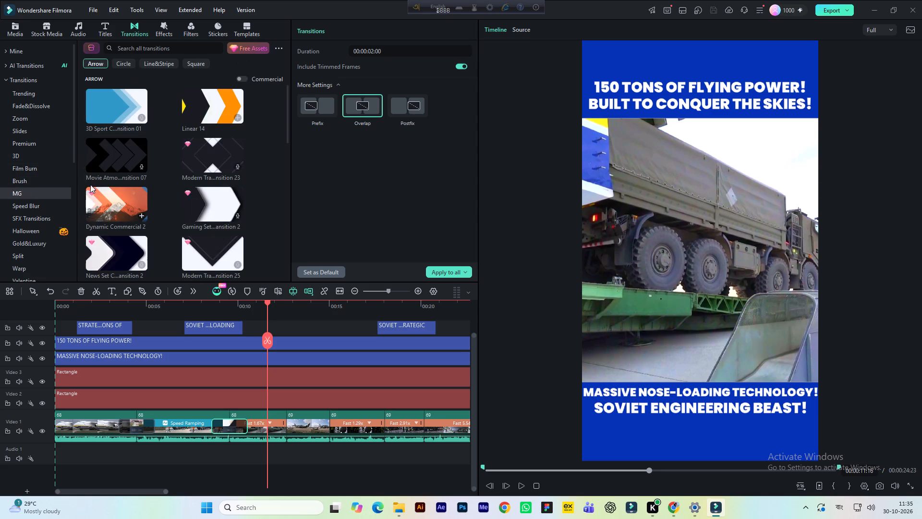
scroll(92, 183, down, 10)
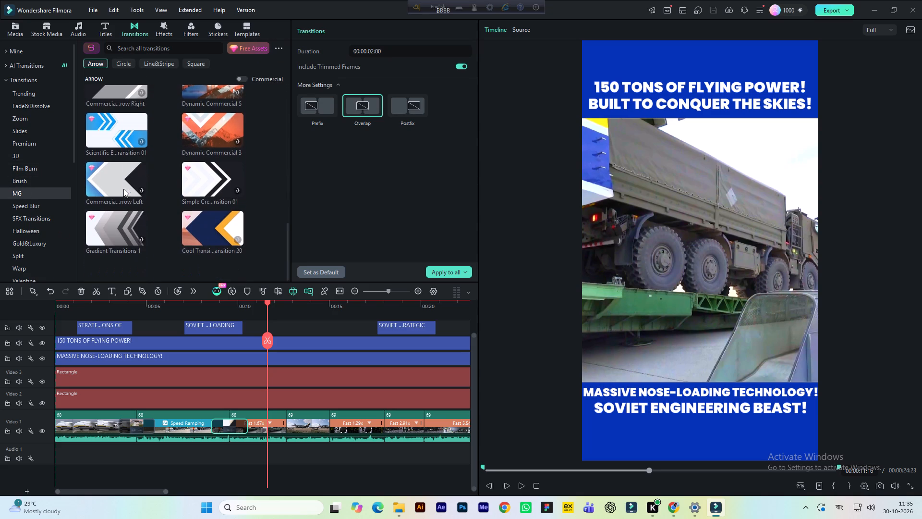
scroll(123, 189, down, 3)
scroll(123, 189, up, 12)
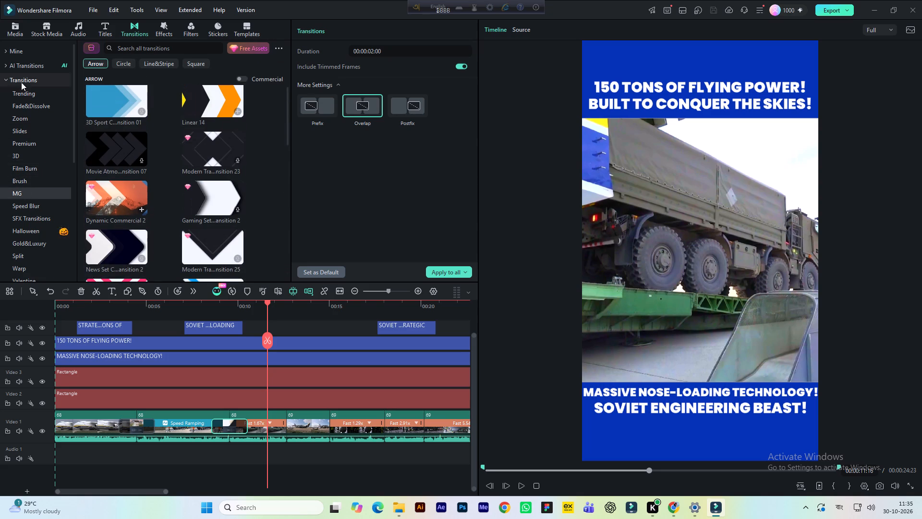
click(22, 82)
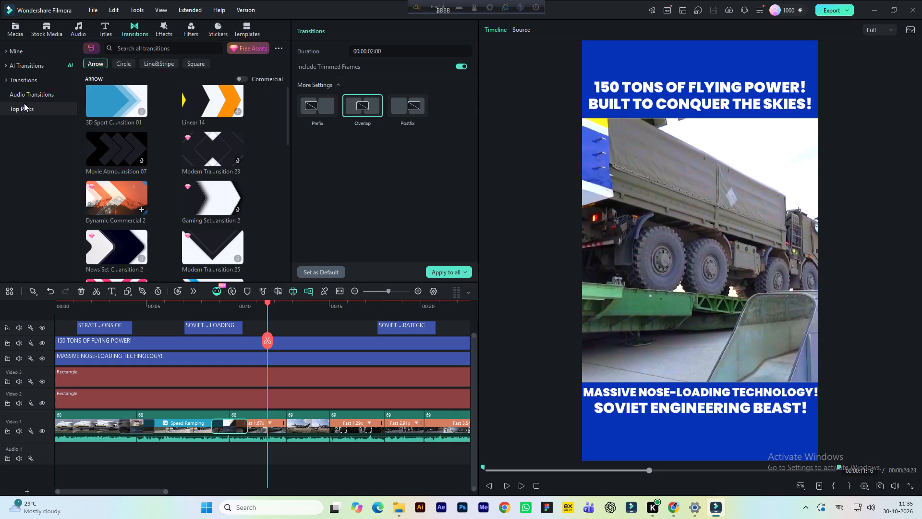
click(27, 83)
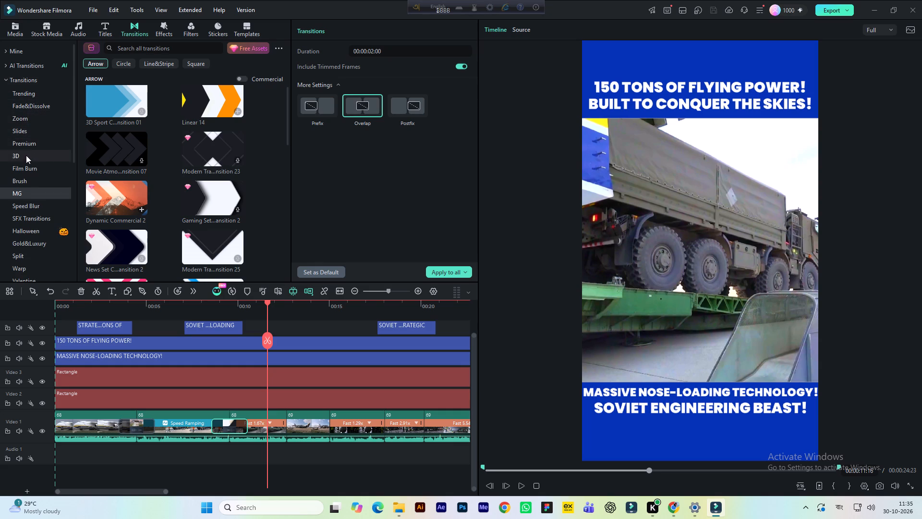
Examine the Speed Blur transitions, comparing the roll, box, swing and zoom styles for the next clip boundary.
click(34, 203)
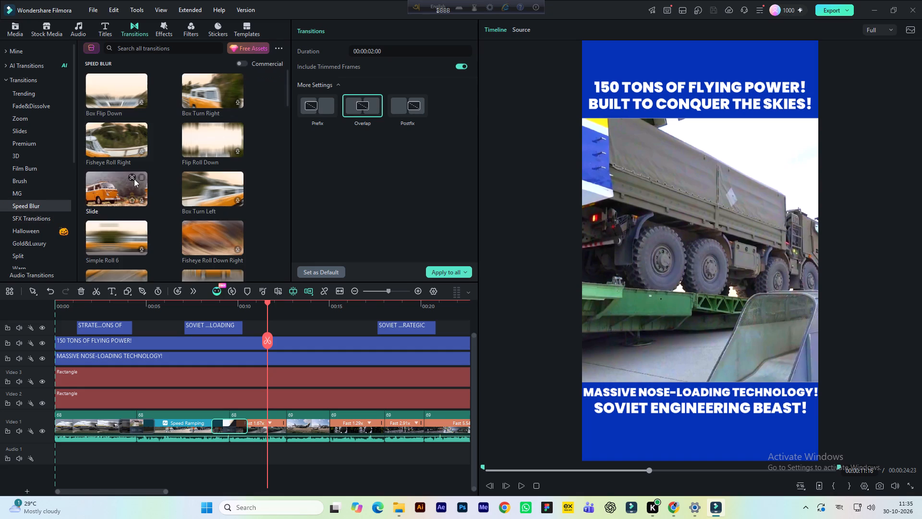
scroll(140, 176, down, 1)
scroll(140, 176, up, 3)
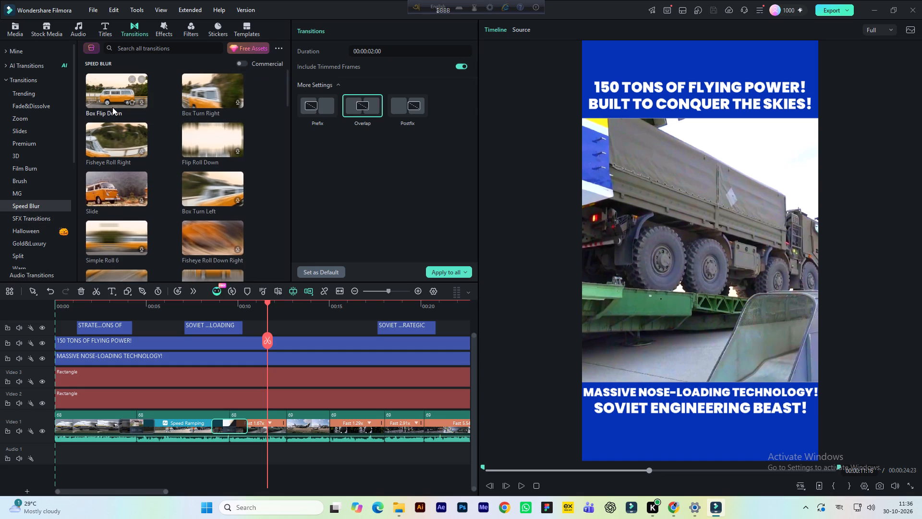
scroll(124, 139, down, 3)
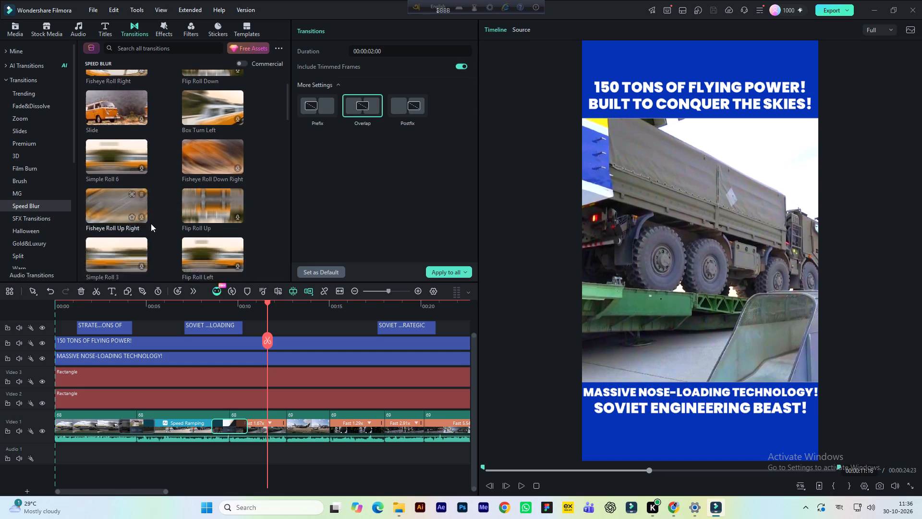
scroll(151, 223, down, 9)
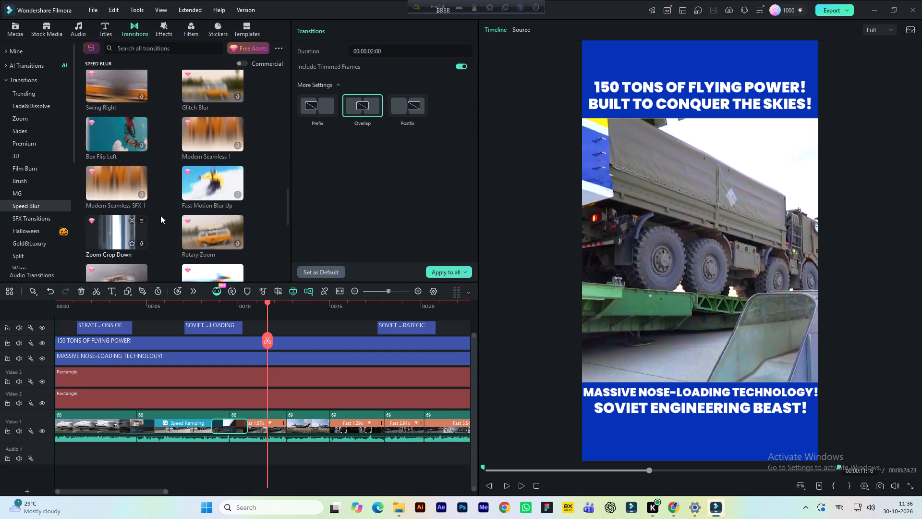
scroll(161, 215, down, 3)
scroll(161, 215, up, 2)
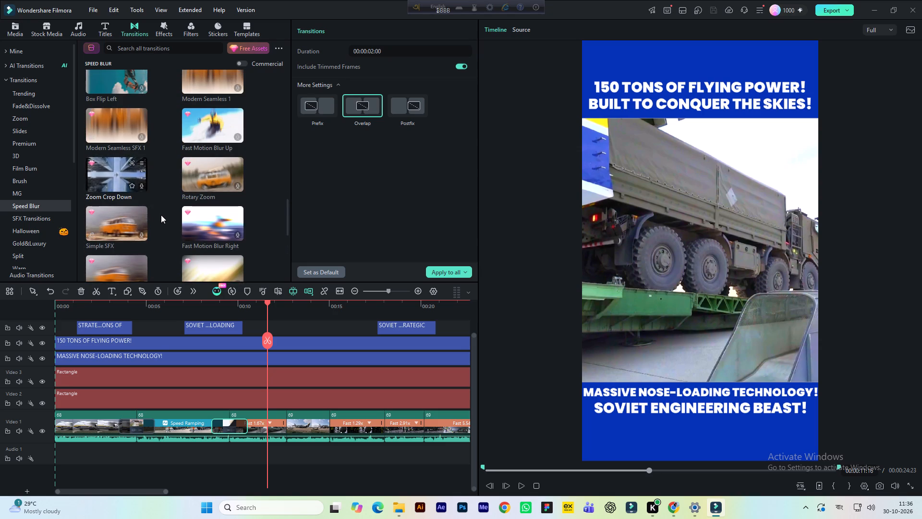
Examine the Halloween, Warp and Valentine transitions for the next clip boundary.
click(32, 234)
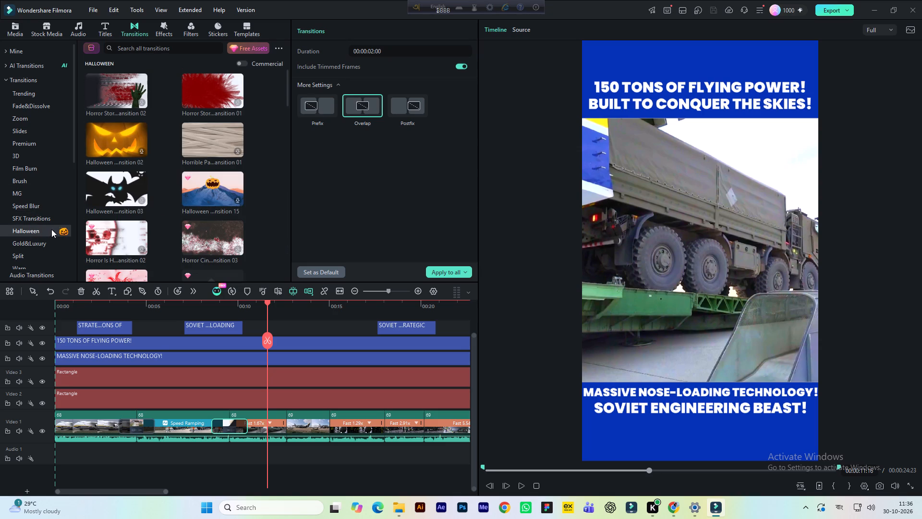
scroll(22, 204, down, 1)
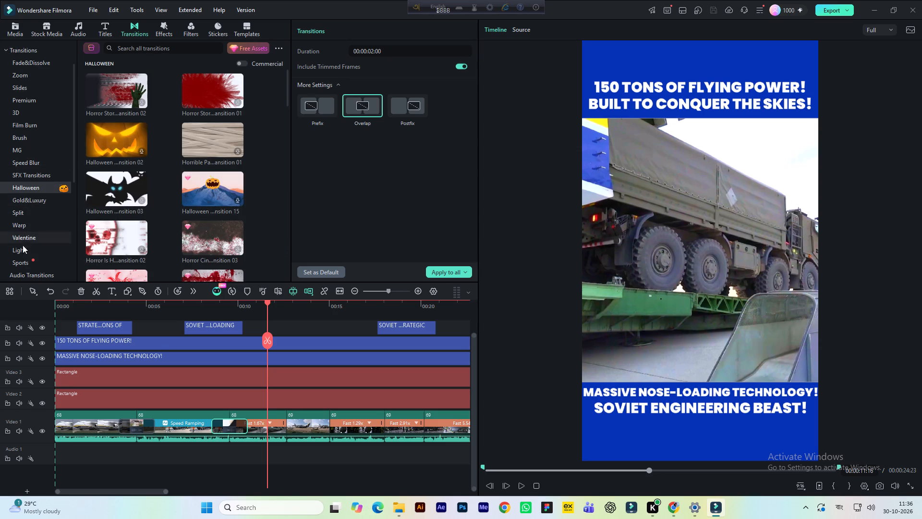
click(24, 242)
click(27, 229)
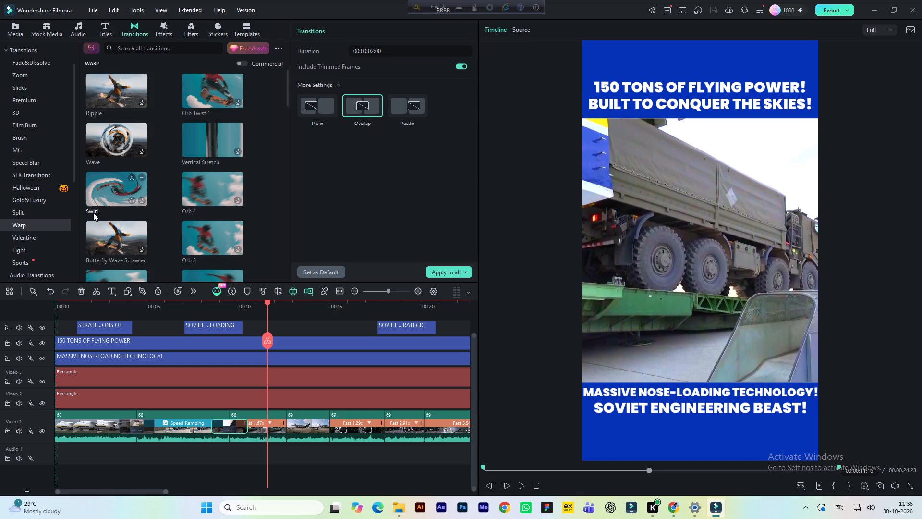
scroll(127, 198, down, 4)
click(36, 237)
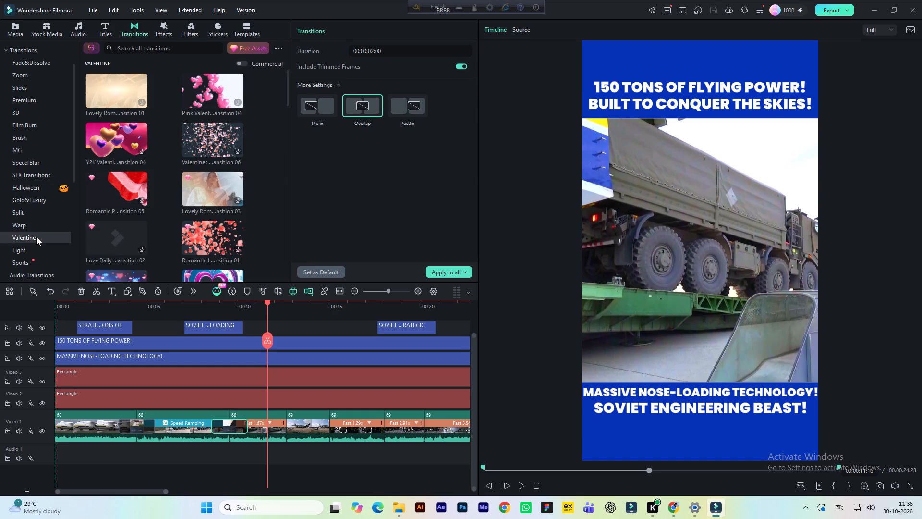
scroll(118, 174, down, 5)
Apply the Split Slide 1 transition between the military truck clip and the following parked plane clip, accepting duplicated still frames.
click(30, 218)
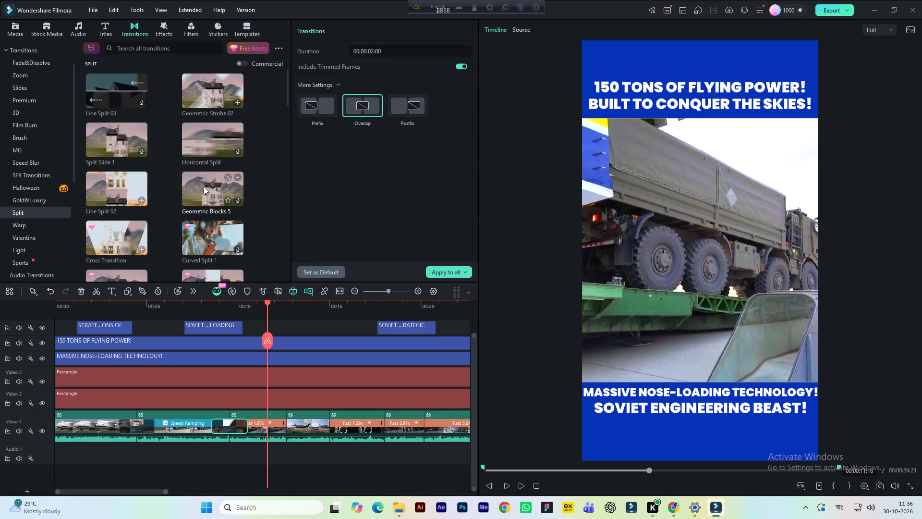
scroll(204, 187, down, 5)
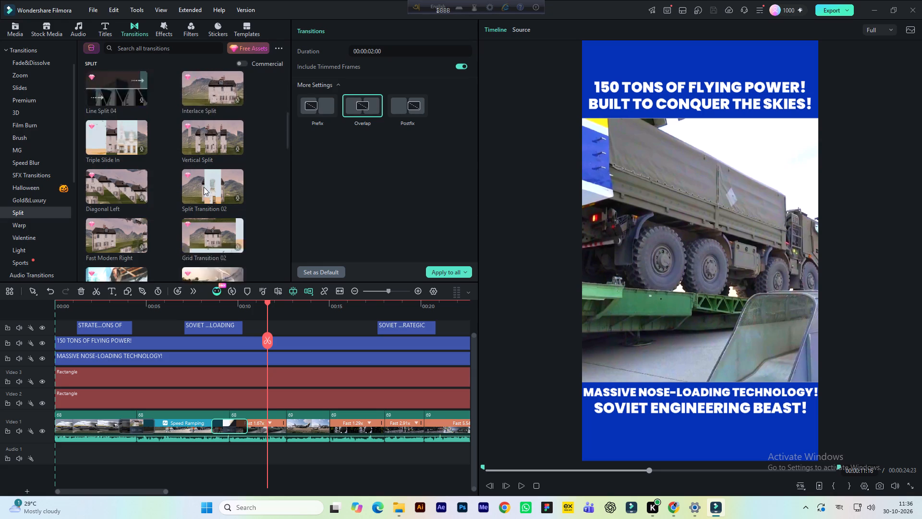
scroll(204, 187, up, 6)
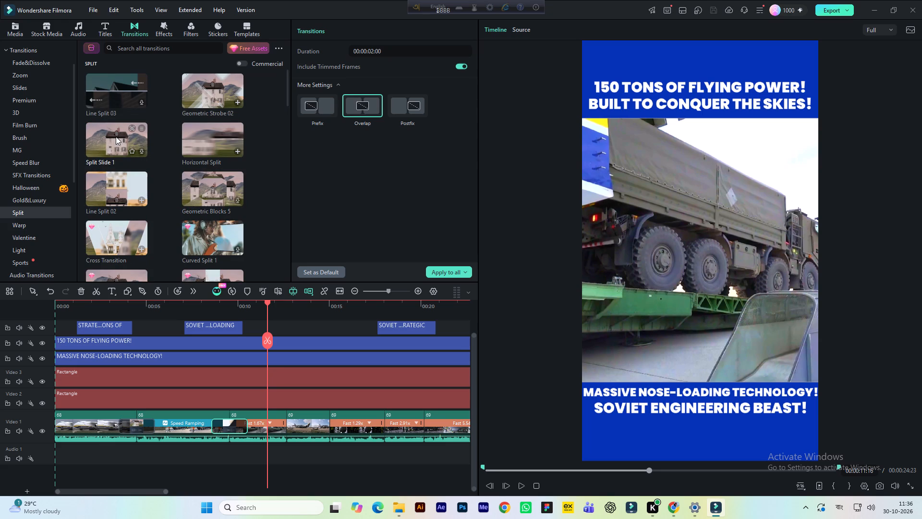
drag(116, 136, 135, 188)
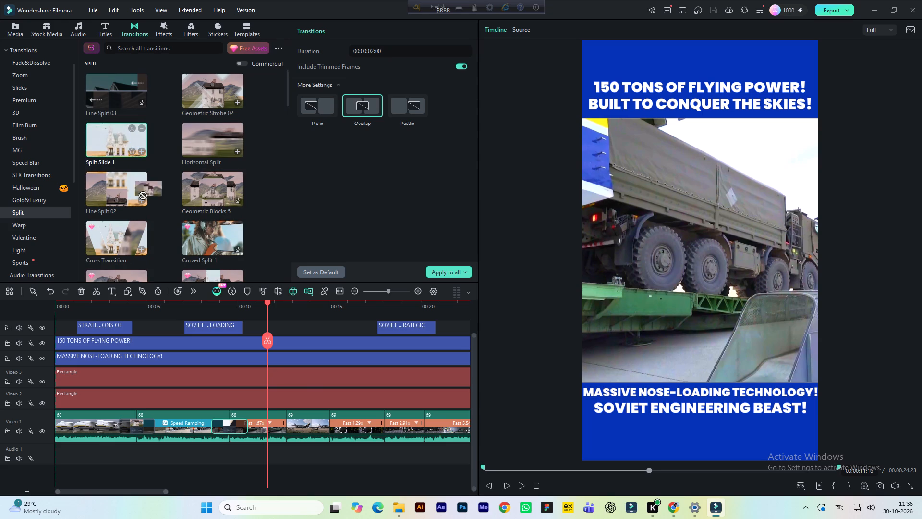
drag(135, 188, 289, 413)
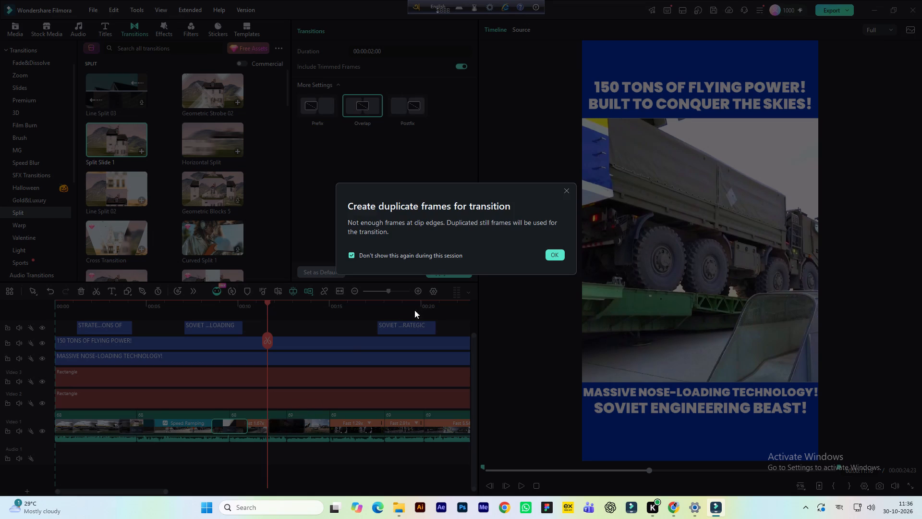
click(555, 256)
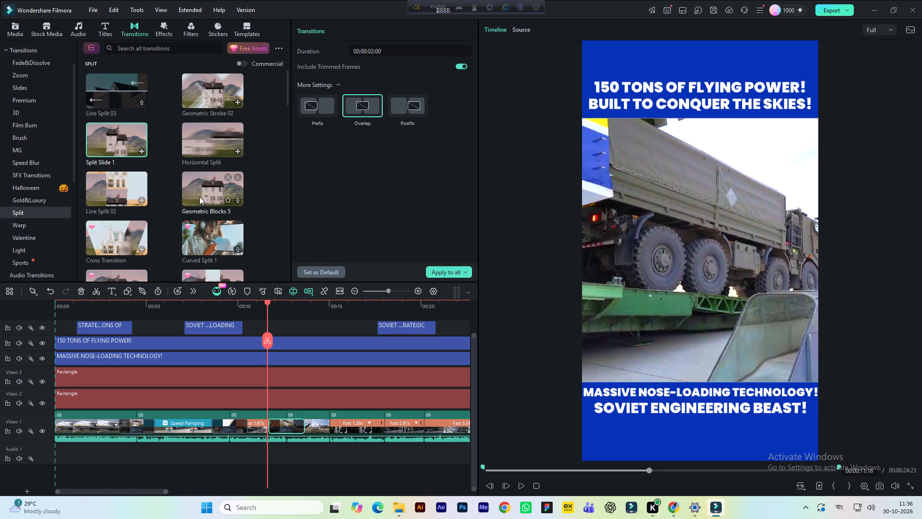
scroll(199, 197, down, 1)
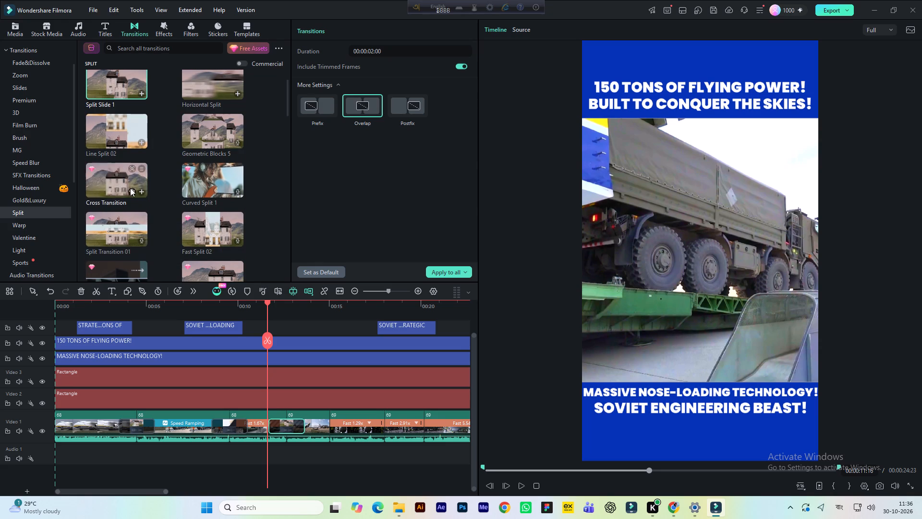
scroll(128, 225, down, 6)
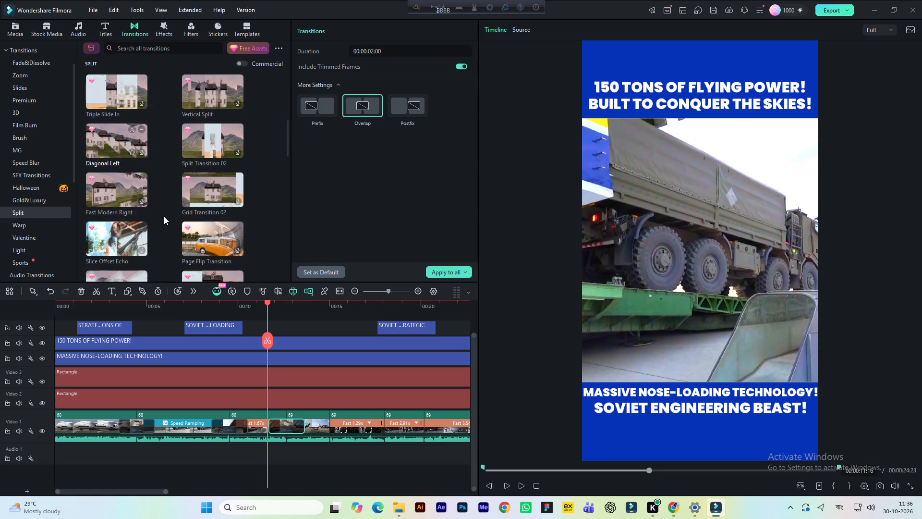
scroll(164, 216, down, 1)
Shorten the Split Slide 1 transition after the military truck clip to 00:00:01:07.
click(302, 430)
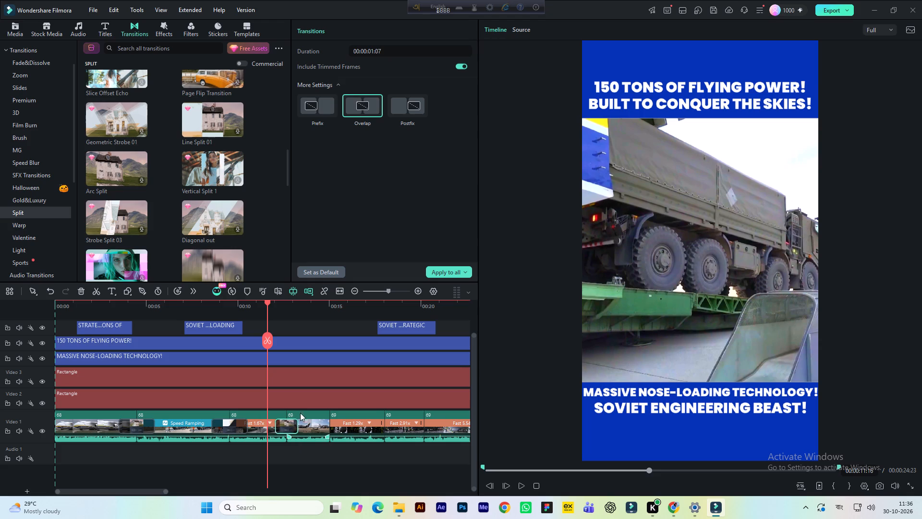
Save the project.
key(ctrl+s)
Play back the Split Slide 1 transition from the military truck clip into the parked plane clip.
key(space)
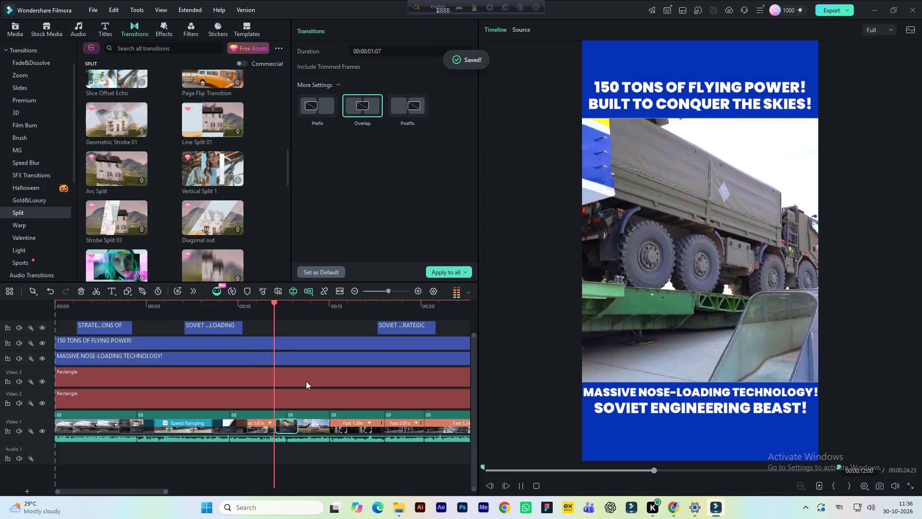
key(space)
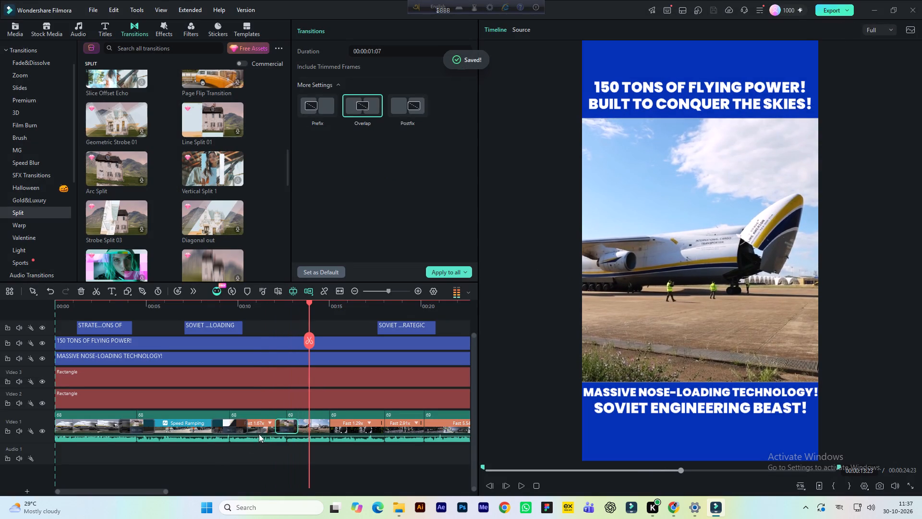
Examine the remaining Split transitions, comparing the grid, strobe, flash cut, film split and push styles for the clip boundary after the parked plane.
drag(135, 491, 157, 497)
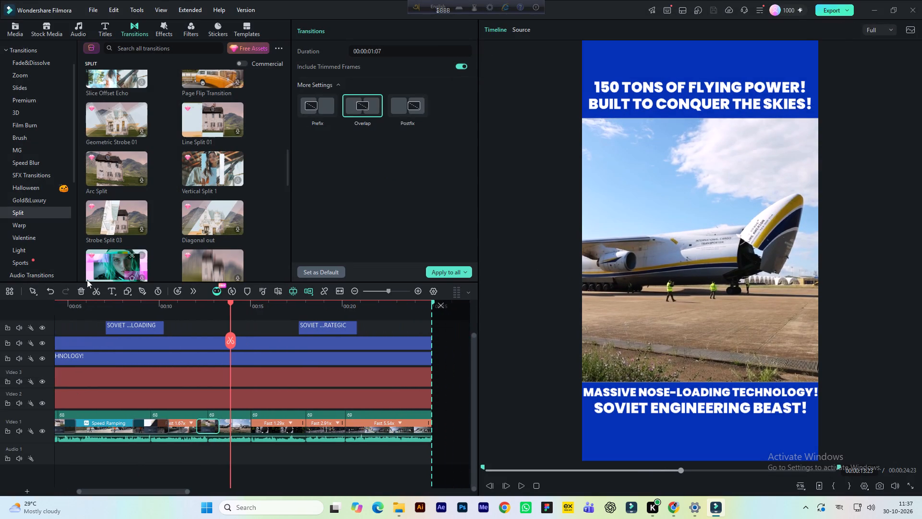
scroll(140, 210, down, 3)
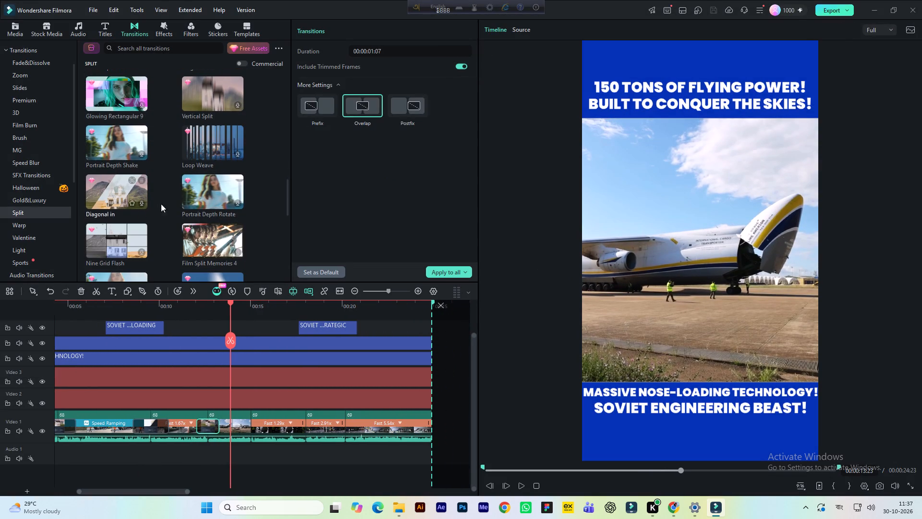
scroll(187, 191, down, 4)
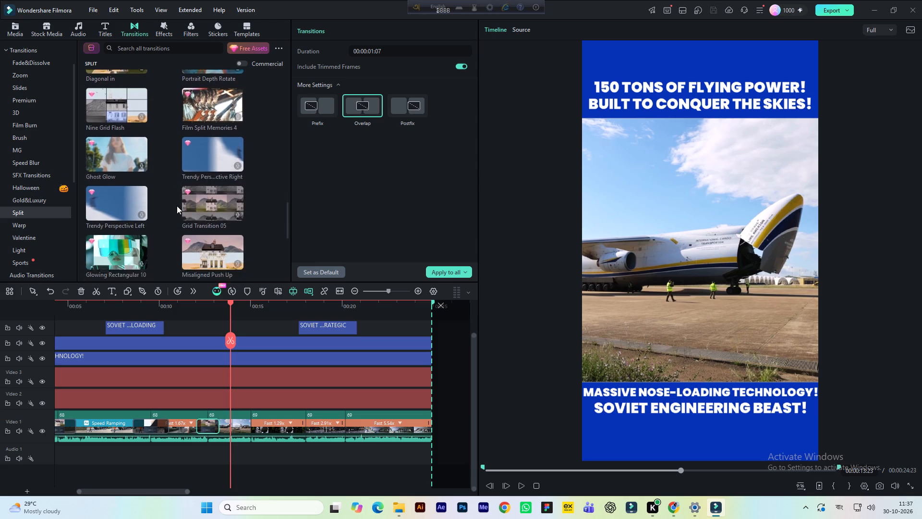
scroll(177, 206, down, 5)
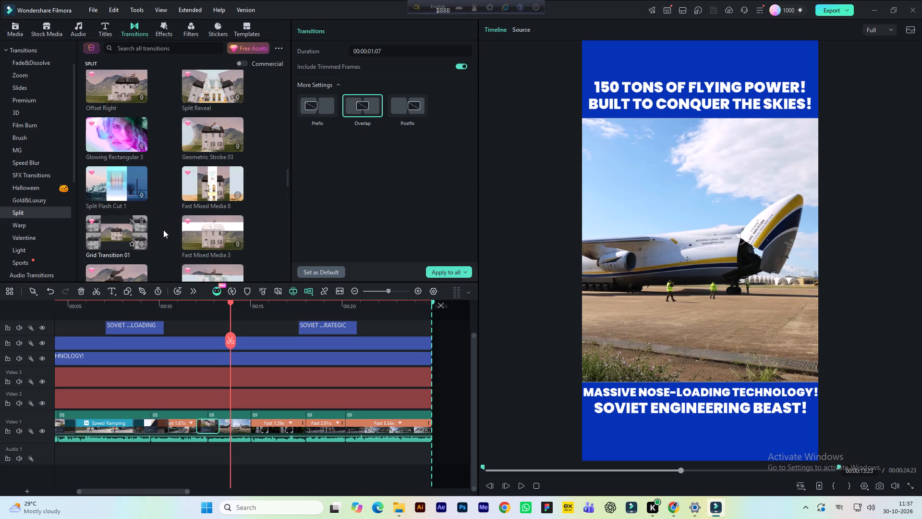
scroll(163, 230, down, 4)
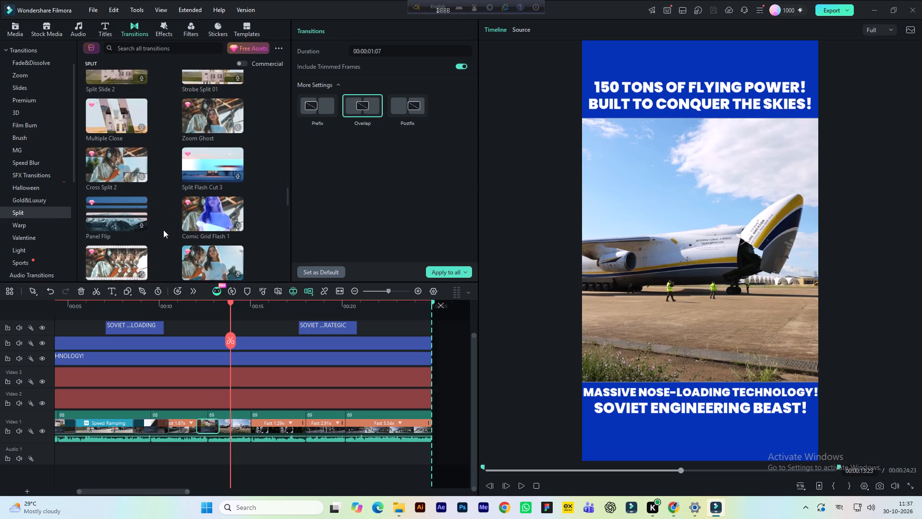
scroll(163, 230, down, 4)
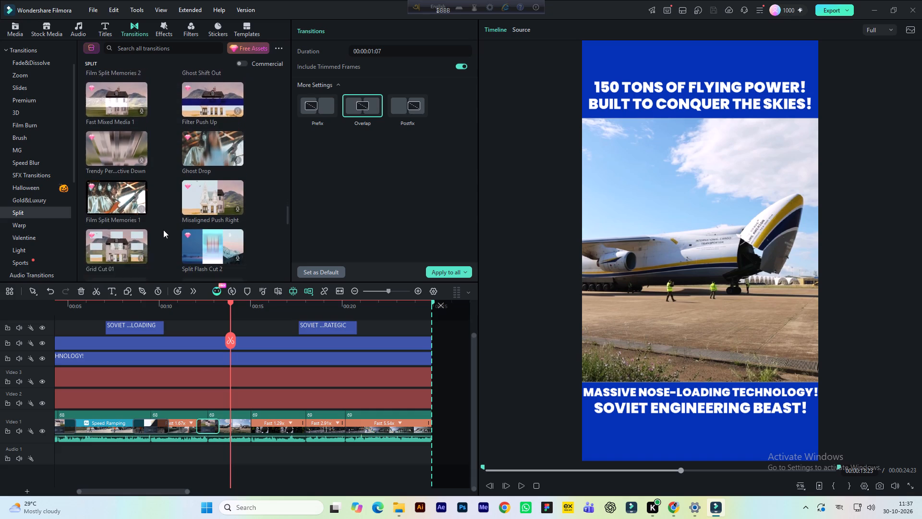
scroll(163, 230, down, 6)
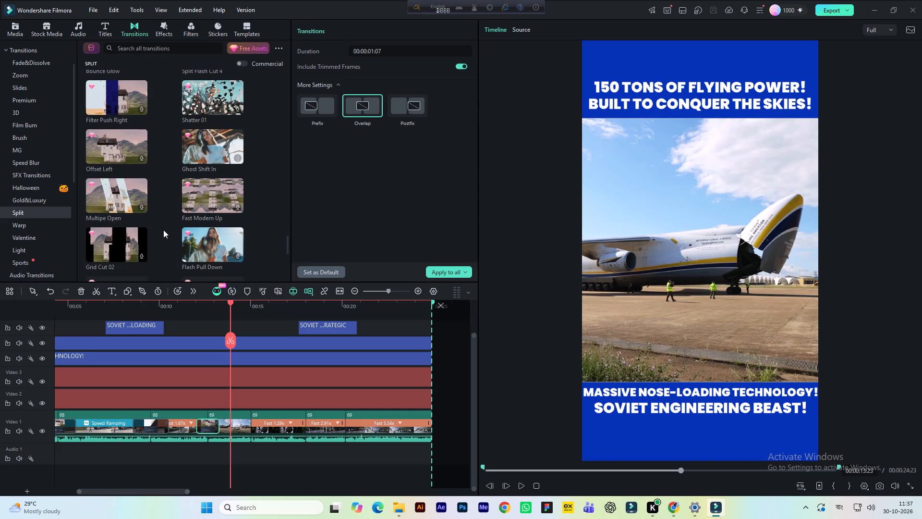
scroll(163, 230, down, 5)
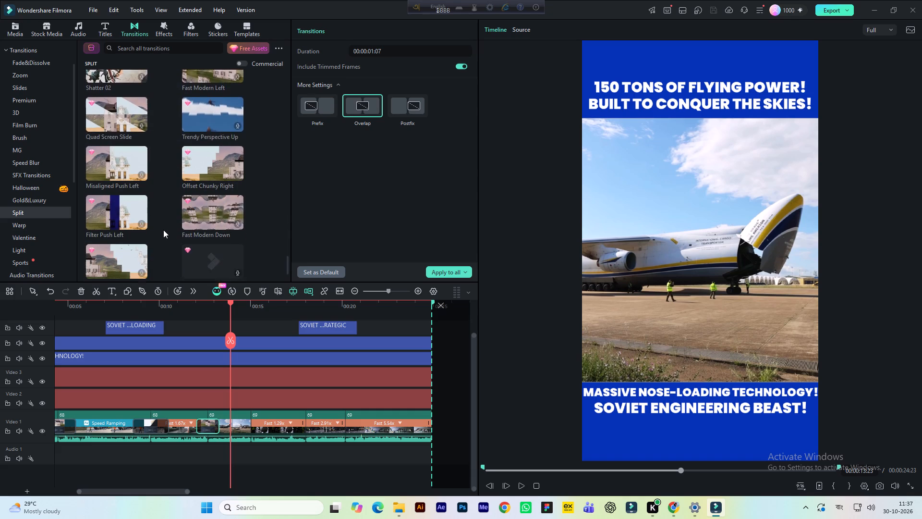
scroll(163, 230, down, 3)
scroll(163, 230, up, 9)
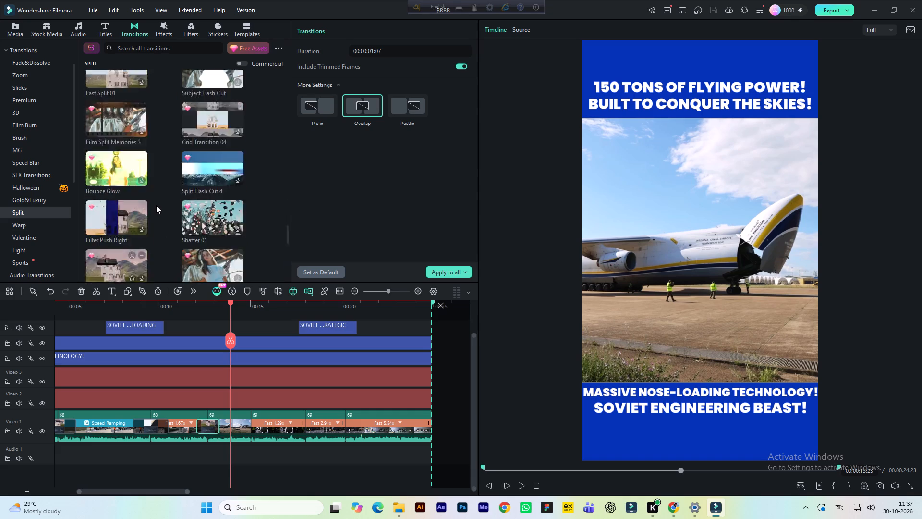
scroll(156, 205, up, 9)
Examine the Speed Blur, Brush and 3D transitions again for the clip boundary after the parked plane, comparing the carousel, fold and slideshow styles.
click(19, 165)
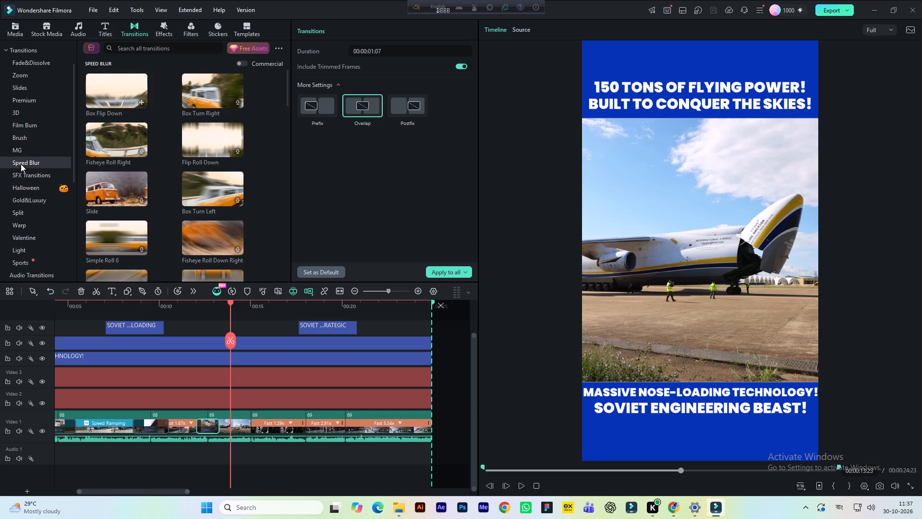
click(28, 140)
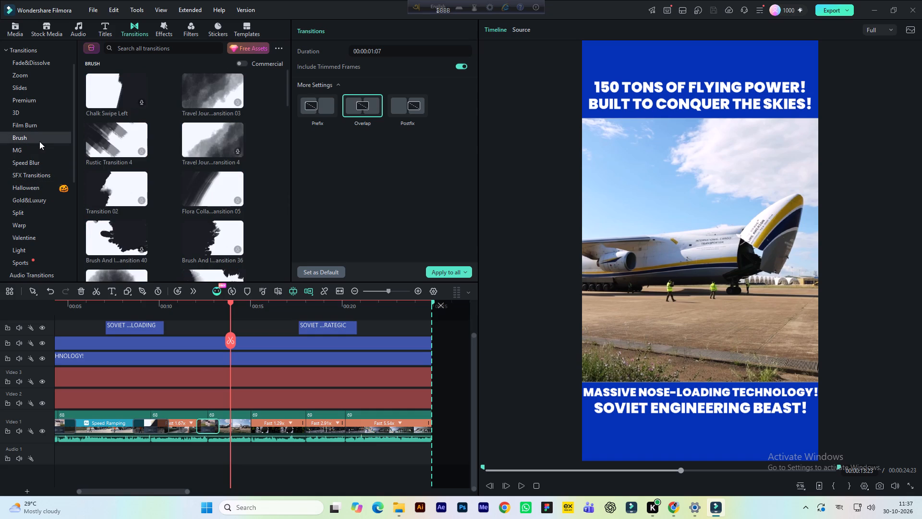
click(25, 125)
click(20, 111)
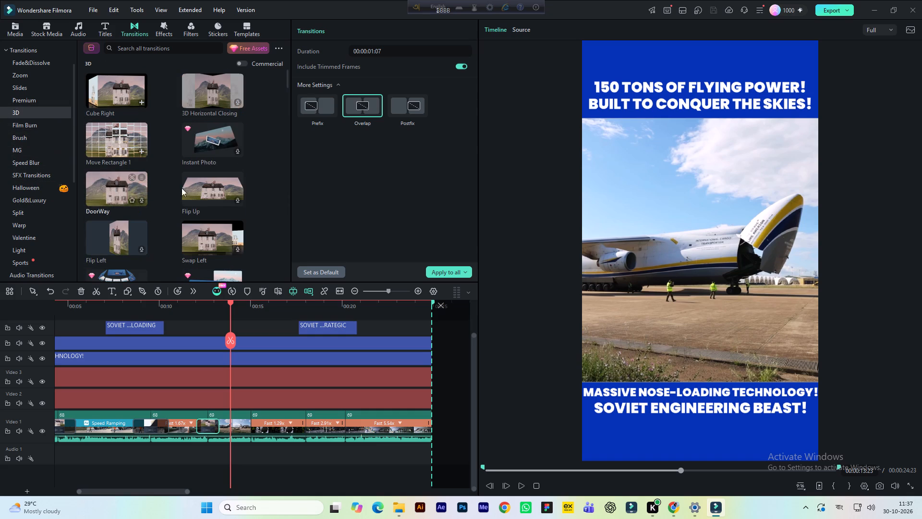
scroll(201, 185, down, 1)
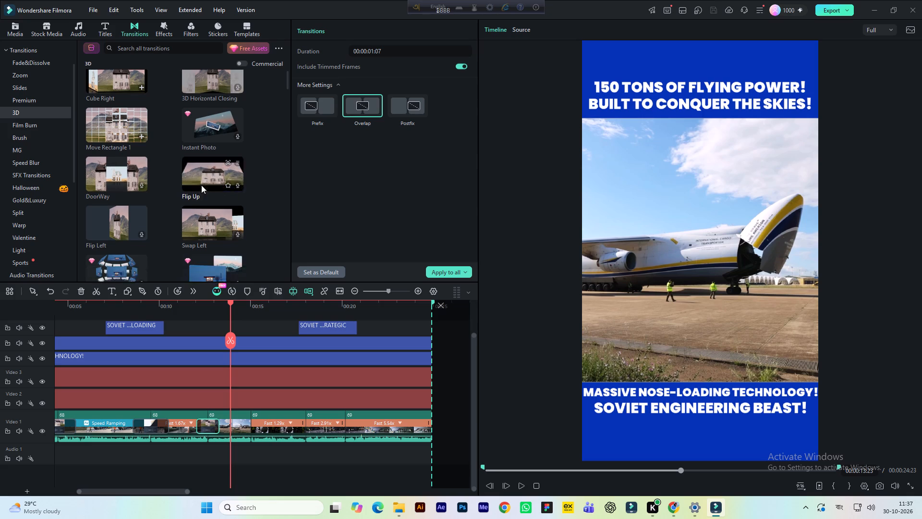
scroll(189, 189, down, 2)
scroll(137, 196, down, 2)
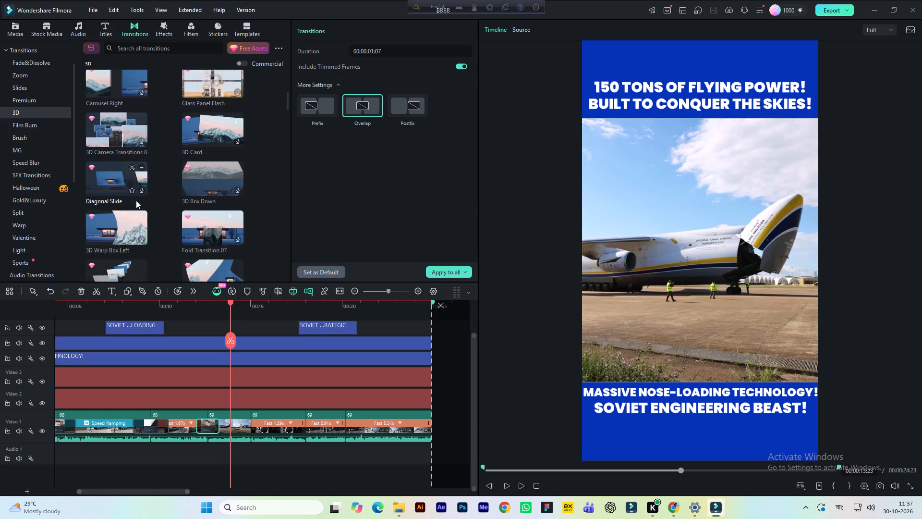
scroll(136, 200, down, 5)
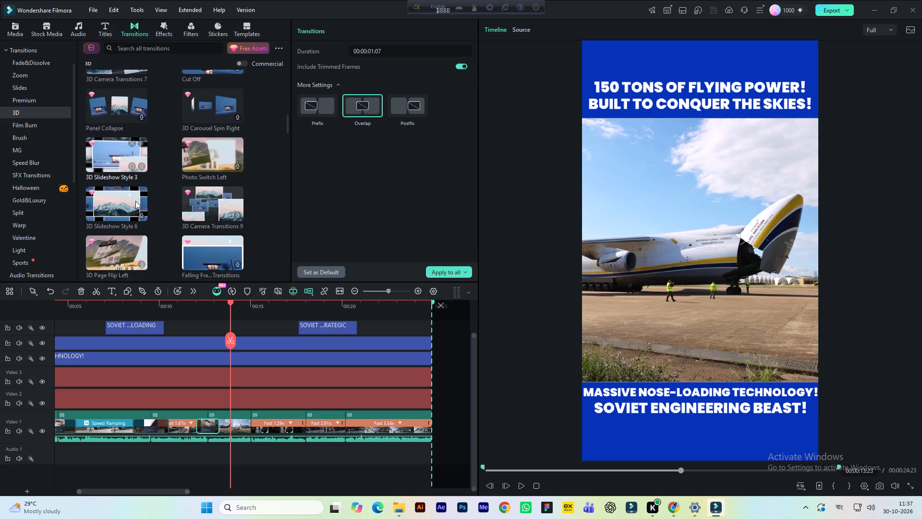
scroll(135, 201, down, 3)
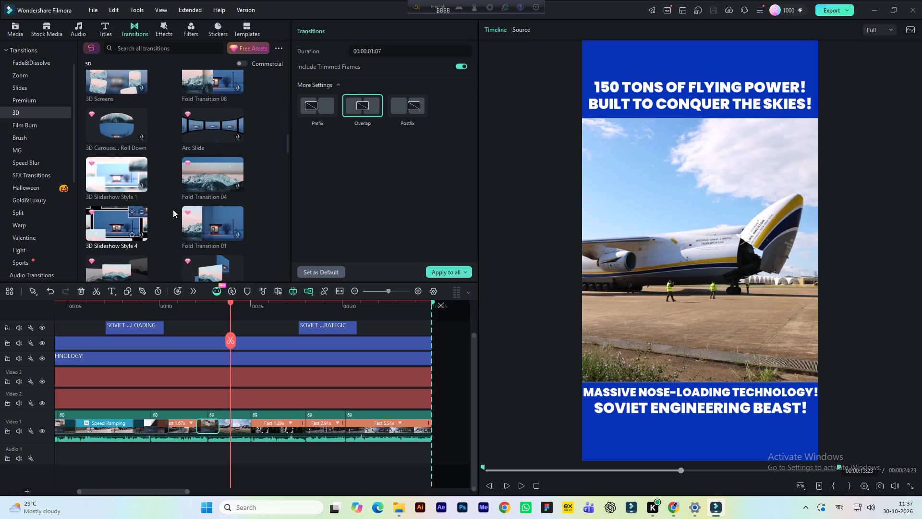
scroll(191, 210, down, 1)
Add the Speed Blur transition Box Flip Down after the parked plane clip, shorten it to 00:00:01:00, and play it back.
scroll(20, 151, up, 4)
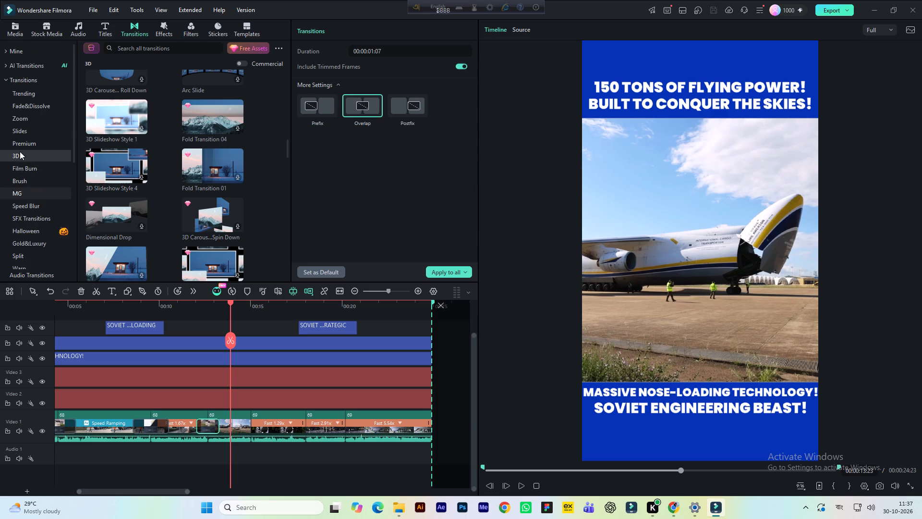
scroll(20, 151, up, 1)
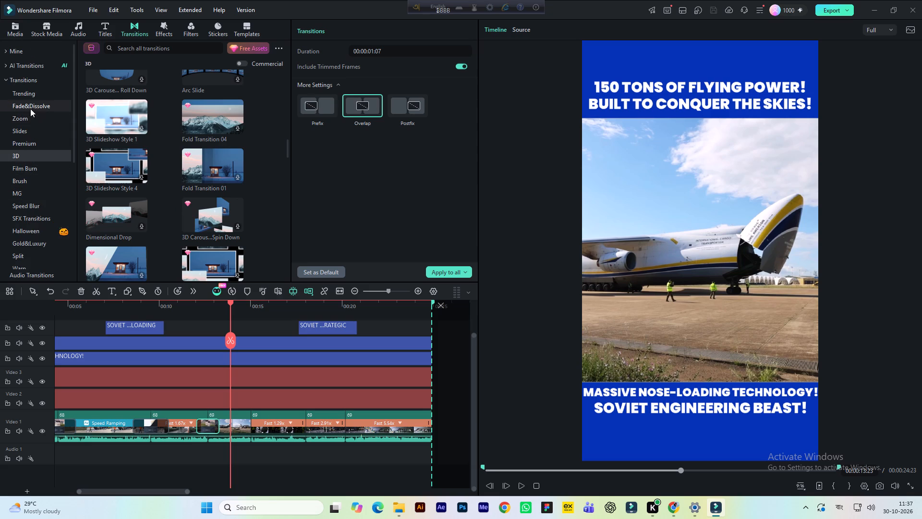
click(27, 119)
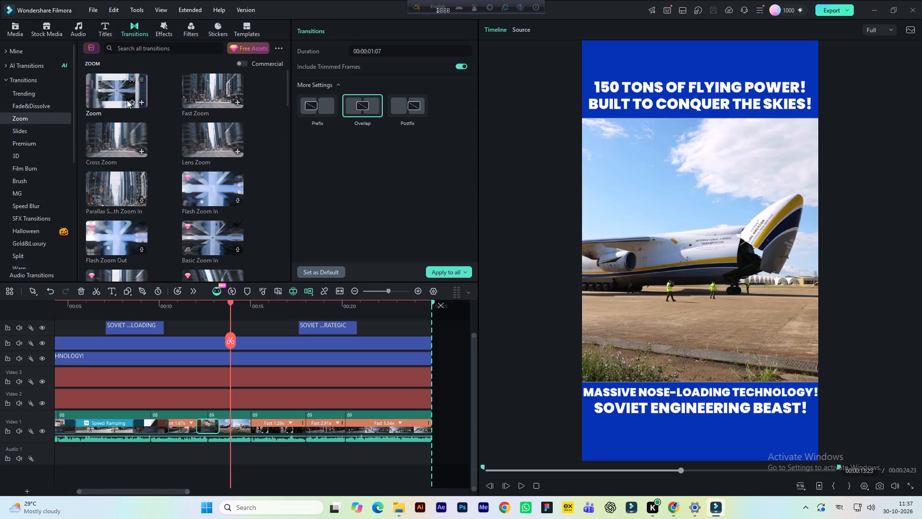
click(28, 206)
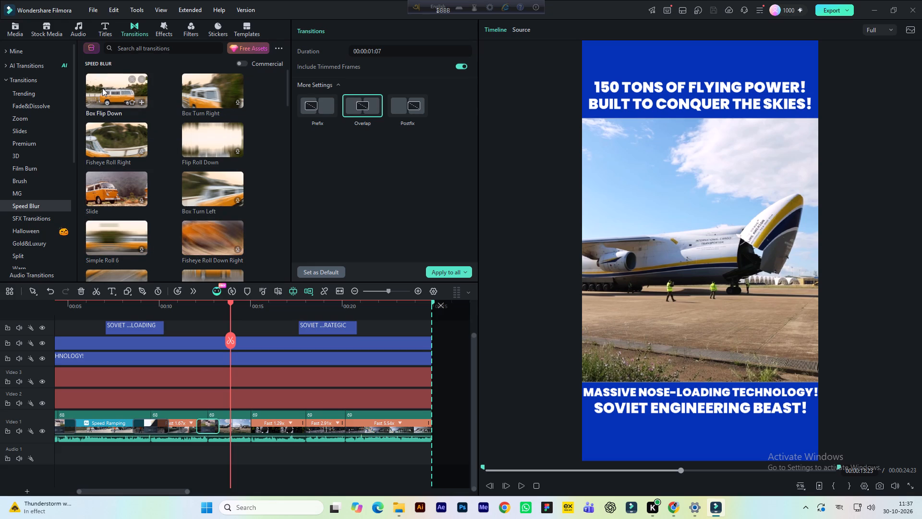
drag(102, 88, 255, 415)
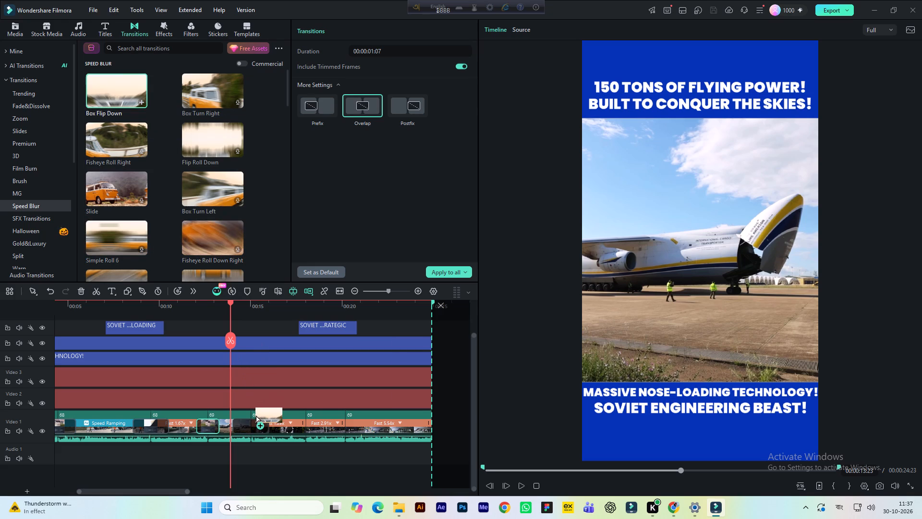
drag(266, 425, 259, 427)
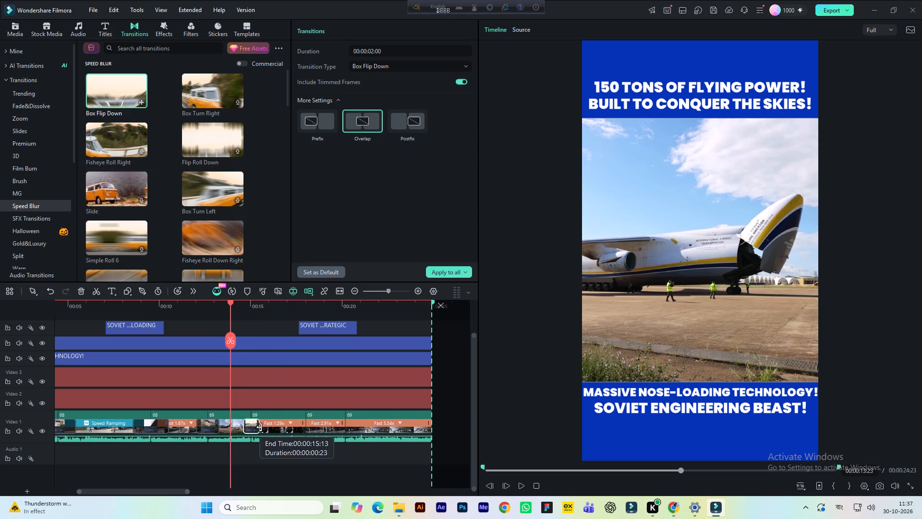
drag(259, 427, 260, 428)
key(space)
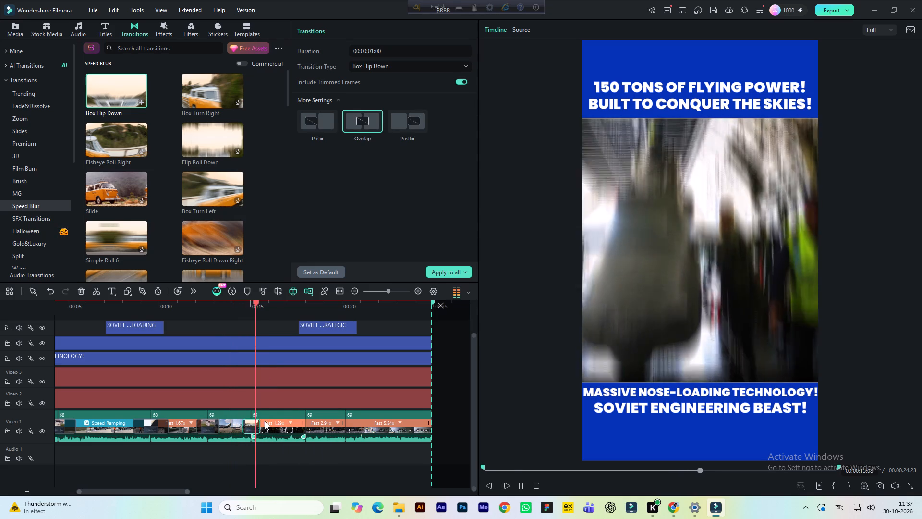
key(space)
Save the project.
key(ctrl+s)
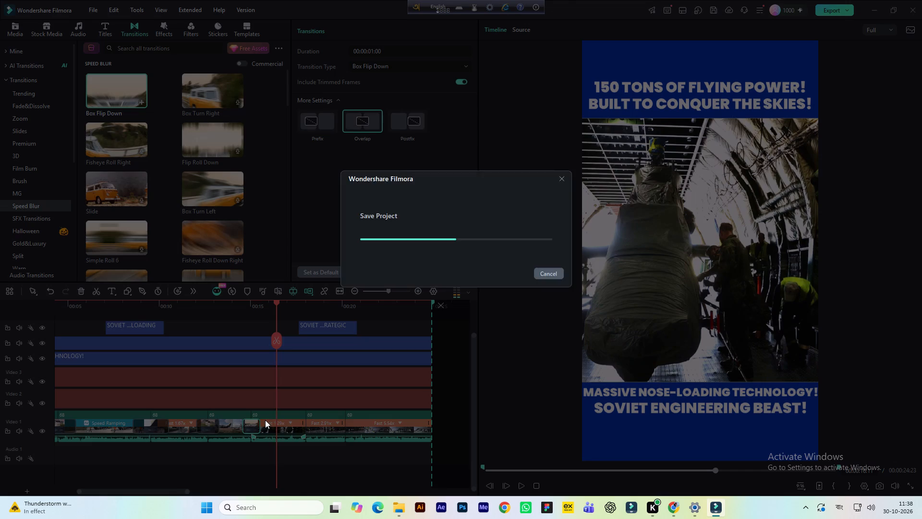
Add the Brush transition Travel Journal Transition 03 between the 1.29x and 2.91x clips, shorten it to 24 frames, and play it back.
click(24, 185)
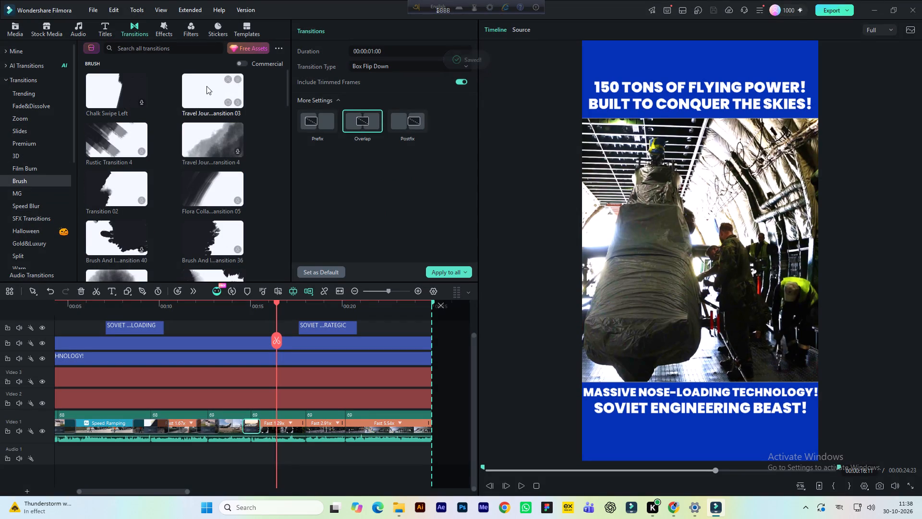
drag(207, 86, 305, 410)
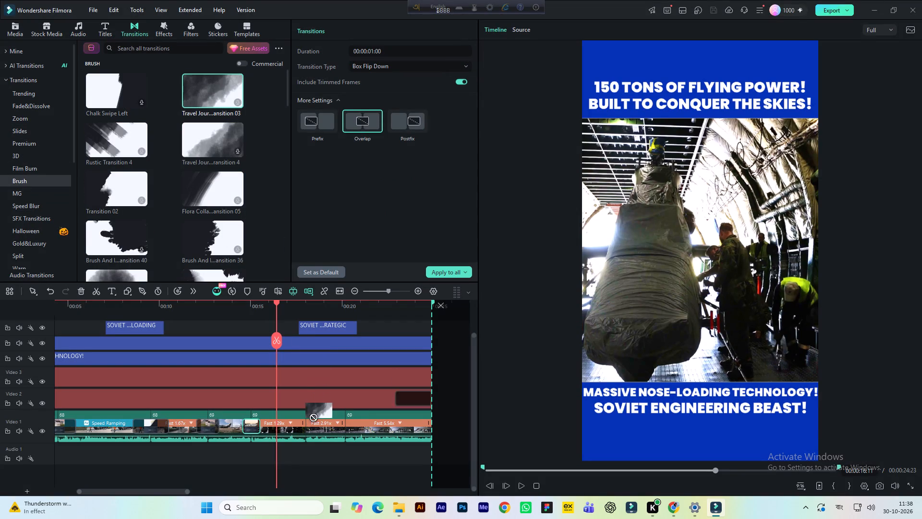
drag(305, 410, 306, 413)
drag(322, 428, 319, 428)
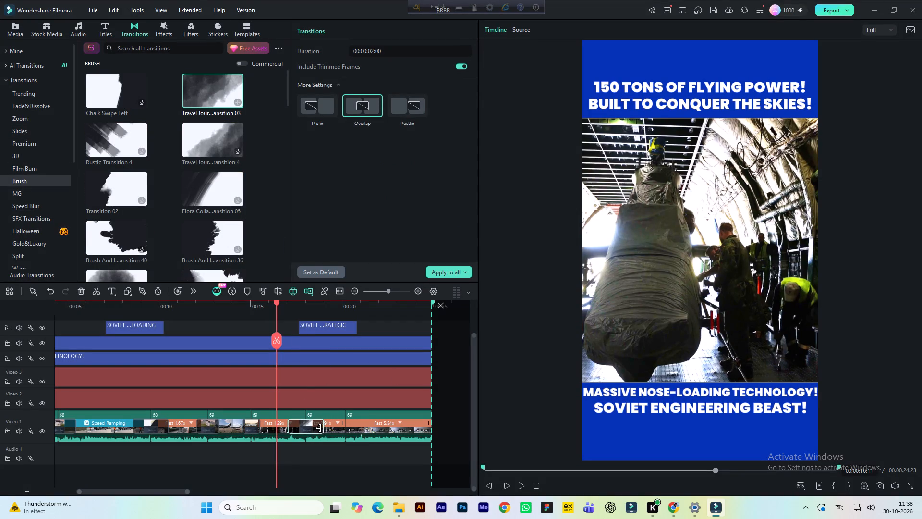
drag(319, 428, 315, 431)
key(space)
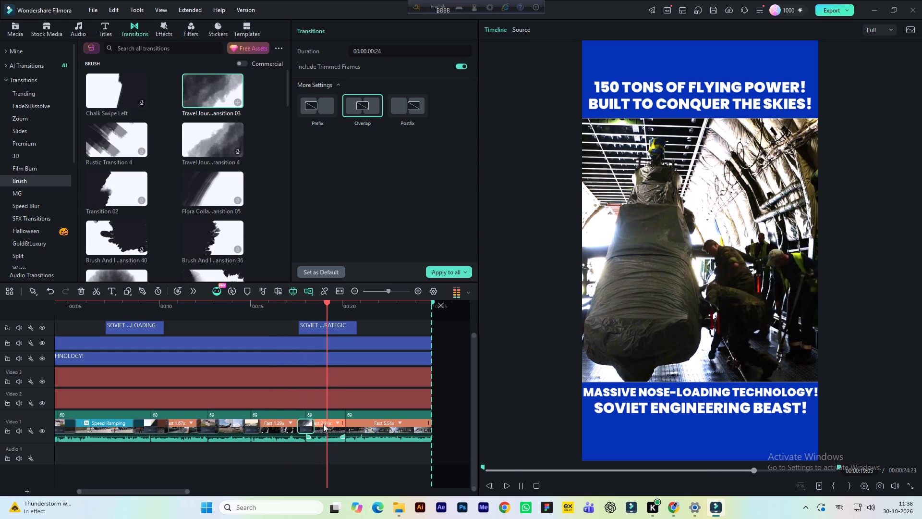
key(space)
click(285, 304)
key(space)
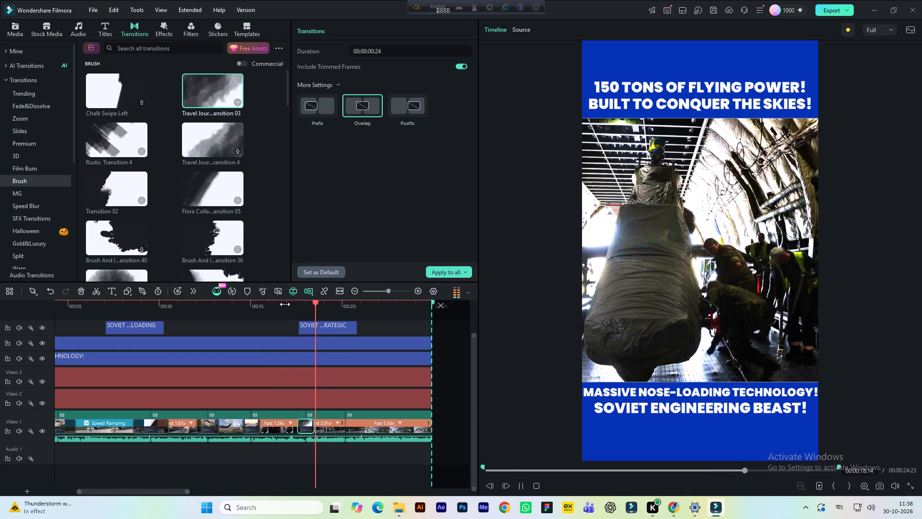
key(space)
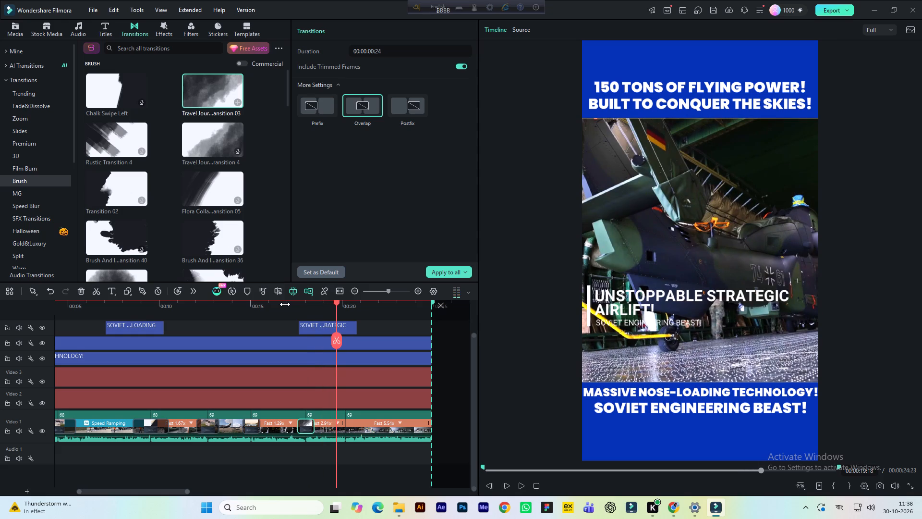
Save the project.
key(ctrl+s)
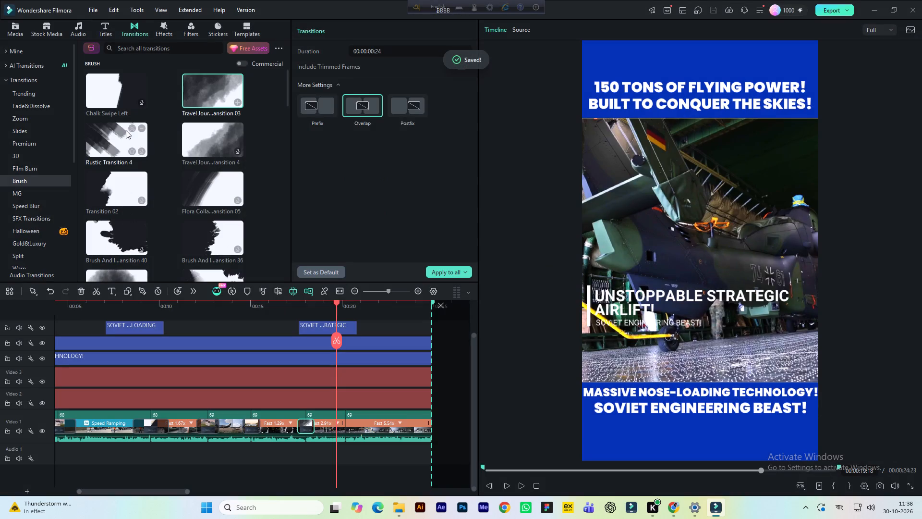
Add the Brush transition Rustic Transition 4 between the 2.91x and 5.54x clips, shorten it to 21 frames, and play it back.
drag(109, 141, 343, 417)
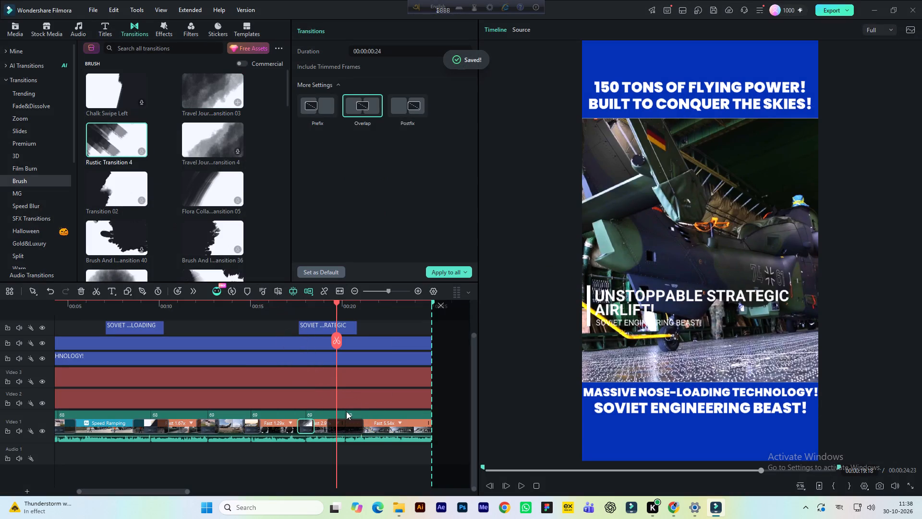
drag(361, 424, 358, 426)
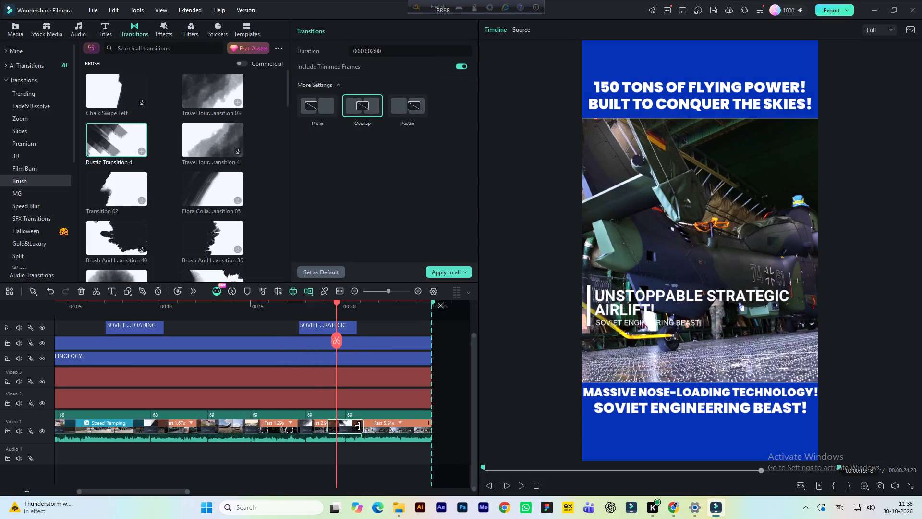
drag(358, 426, 353, 429)
key(space)
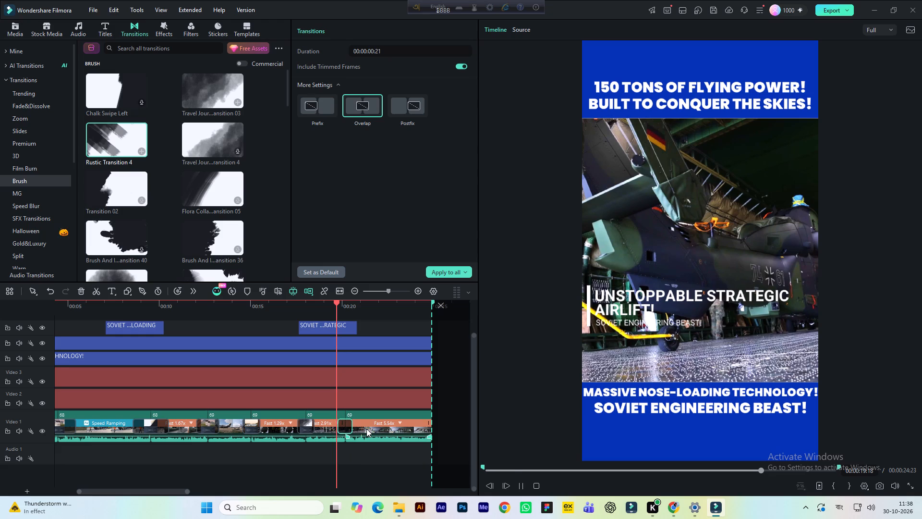
key(space)
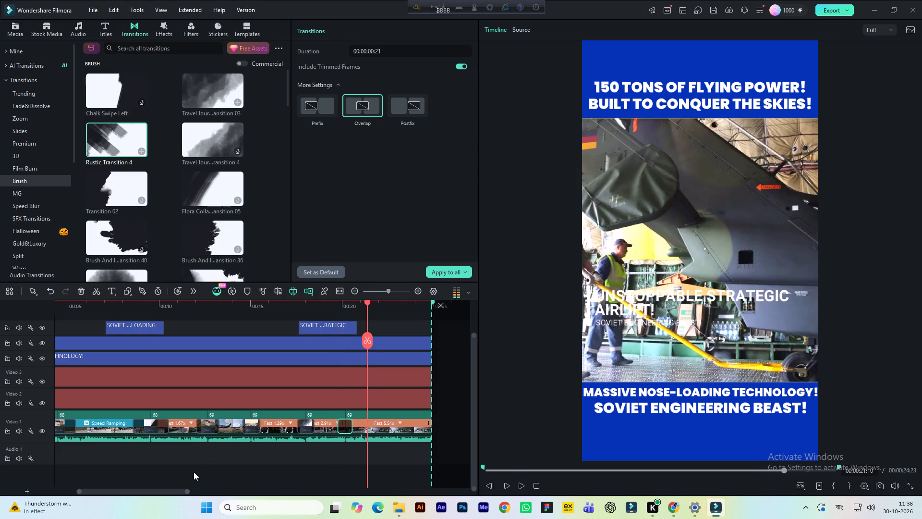
drag(158, 492, 173, 493)
key(space)
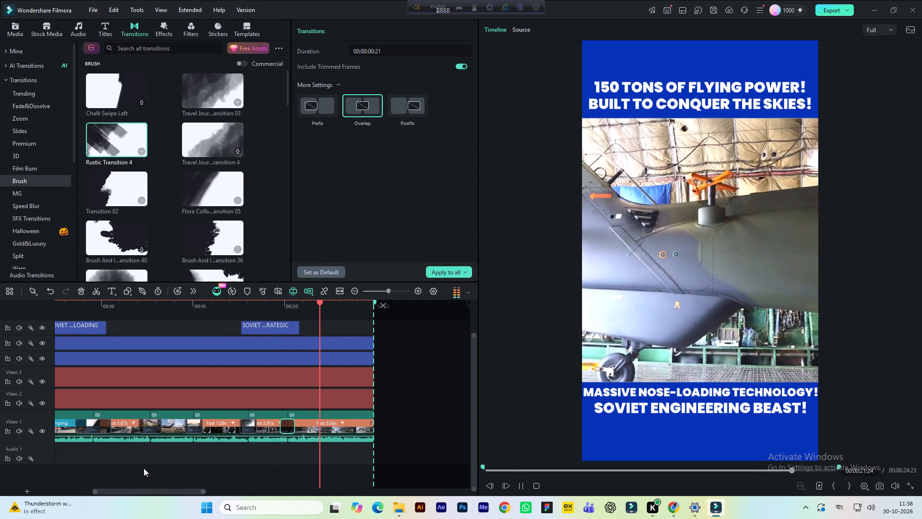
Save the project.
key(ctrl+s)
Play the short to its end, and play its opening up to the military truck leaving the plane's ramp.
key(space)
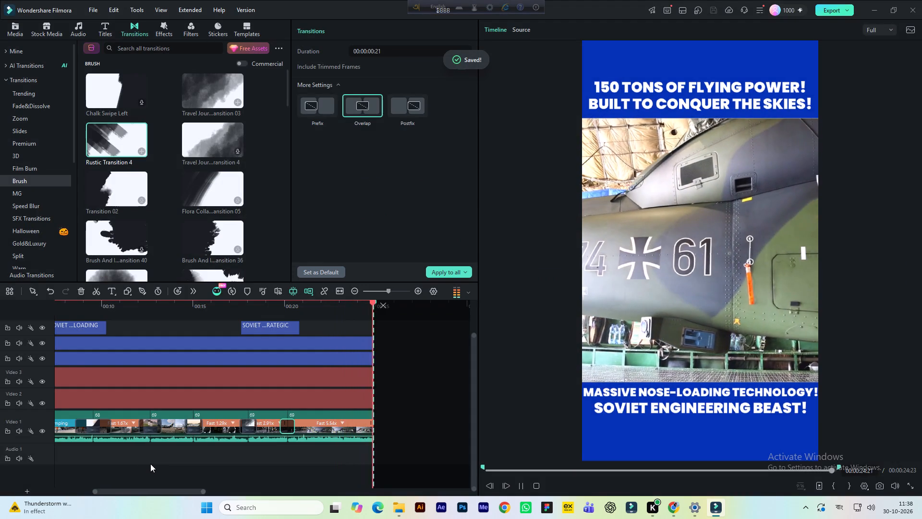
key(space)
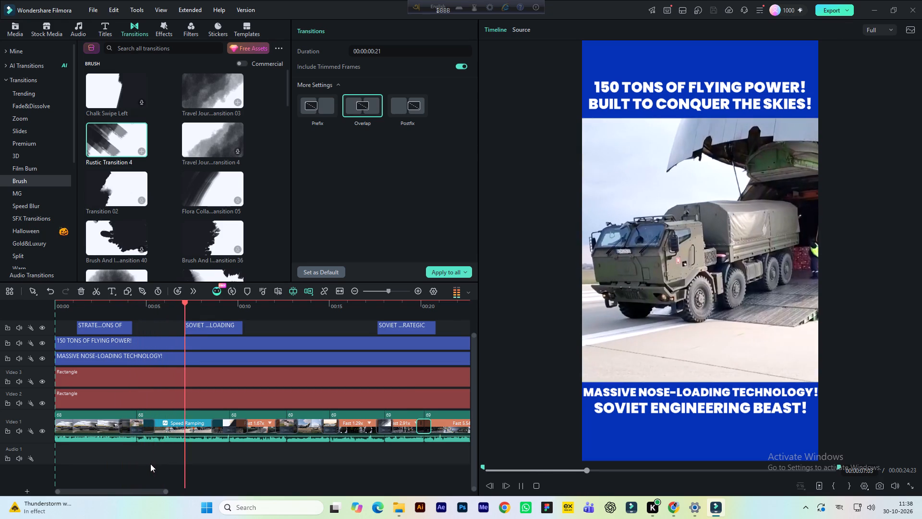
key(space)
Shorten the first transition, from the opening plane clip into the speed-ramped truck clip, to 00:00:01:04 and play it back.
click(145, 425)
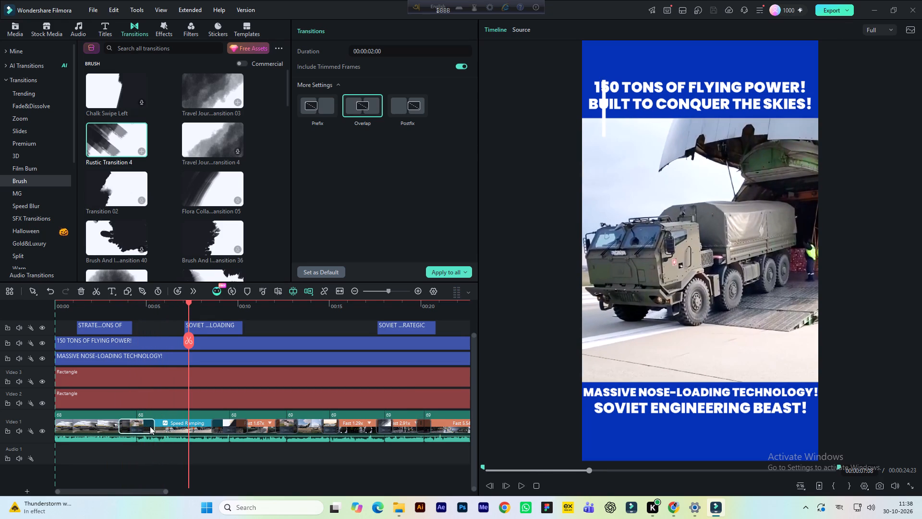
click(113, 305)
key(space)
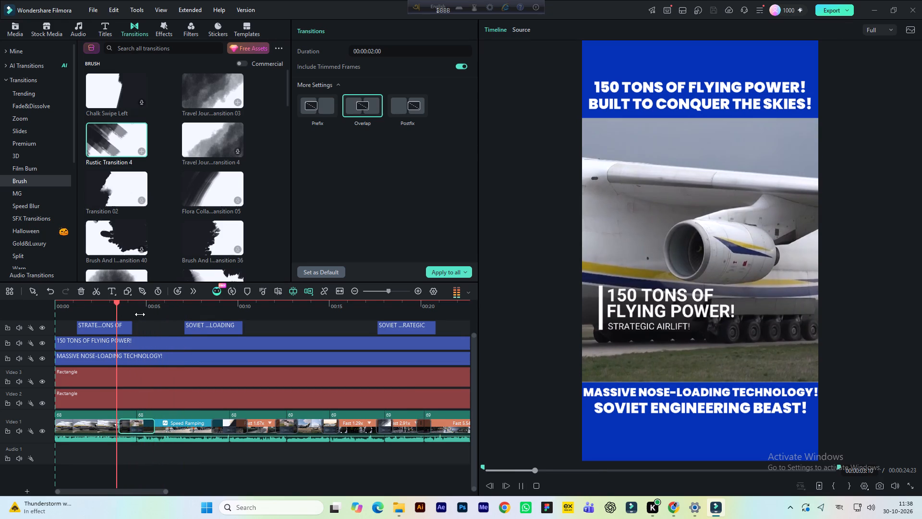
key(space)
key(space)
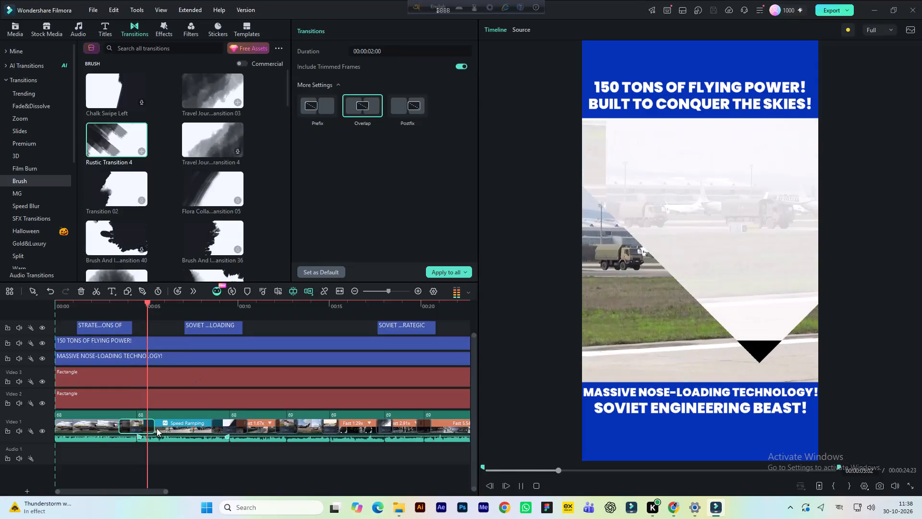
key(space)
click(136, 310)
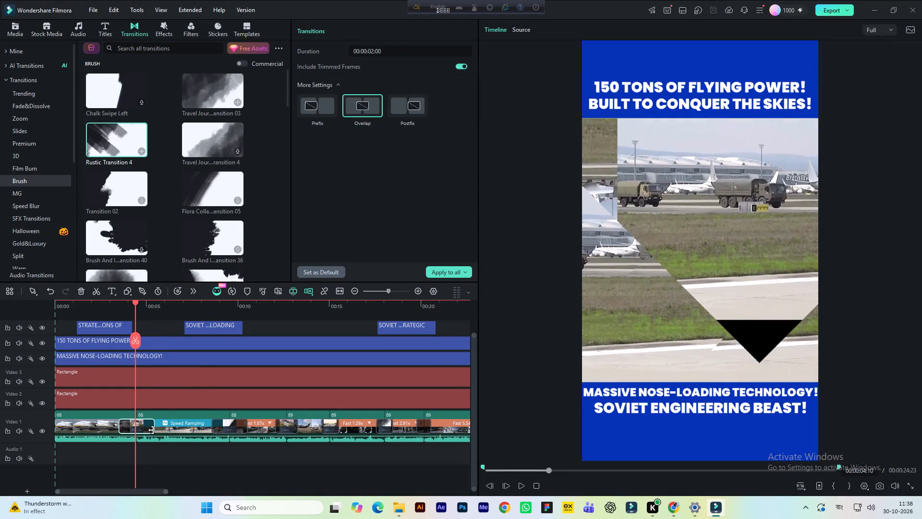
drag(154, 428, 147, 432)
click(114, 308)
key(space)
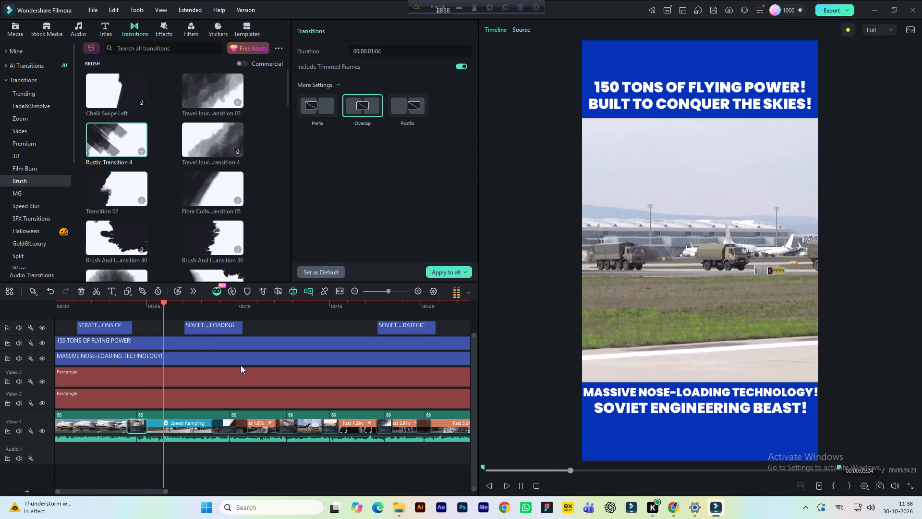
key(space)
key(space)
key(space)
Shorten the transition between the speed-ramped truck clip and the 1.67x clip to 00:00:01:05 and play it back.
click(231, 424)
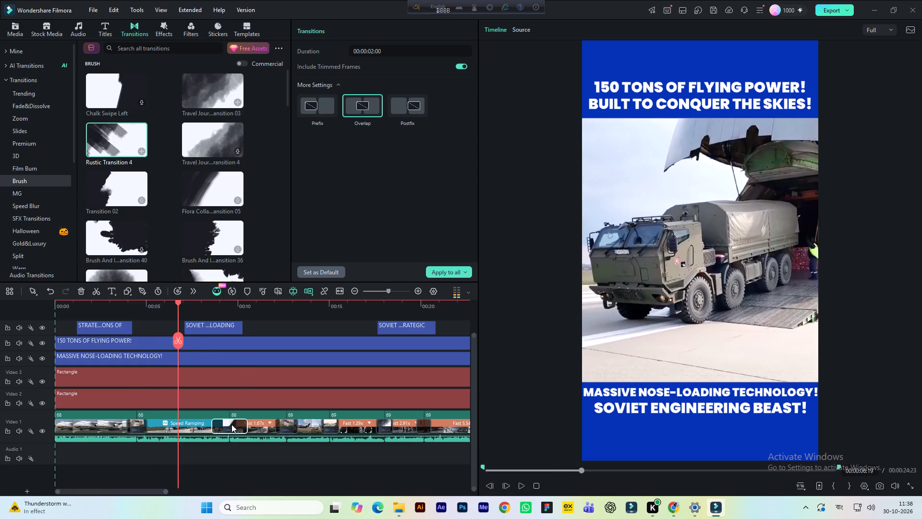
click(244, 424)
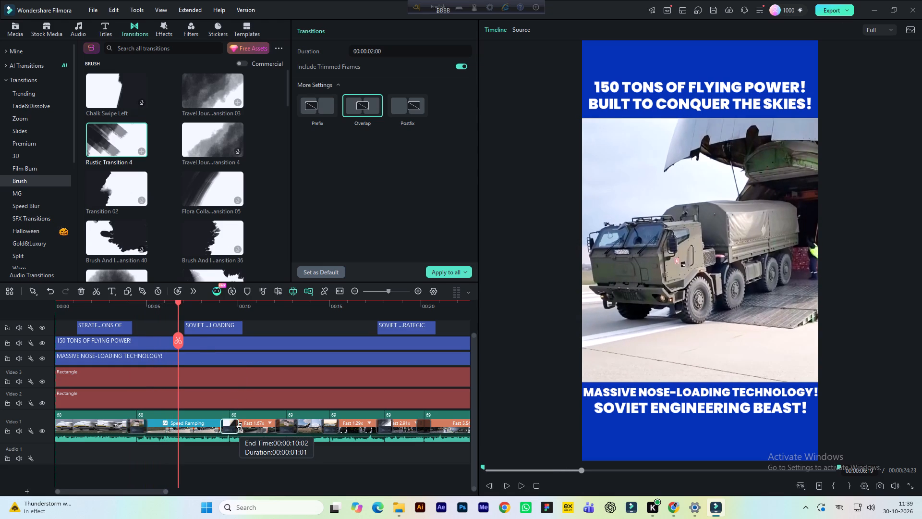
key(space)
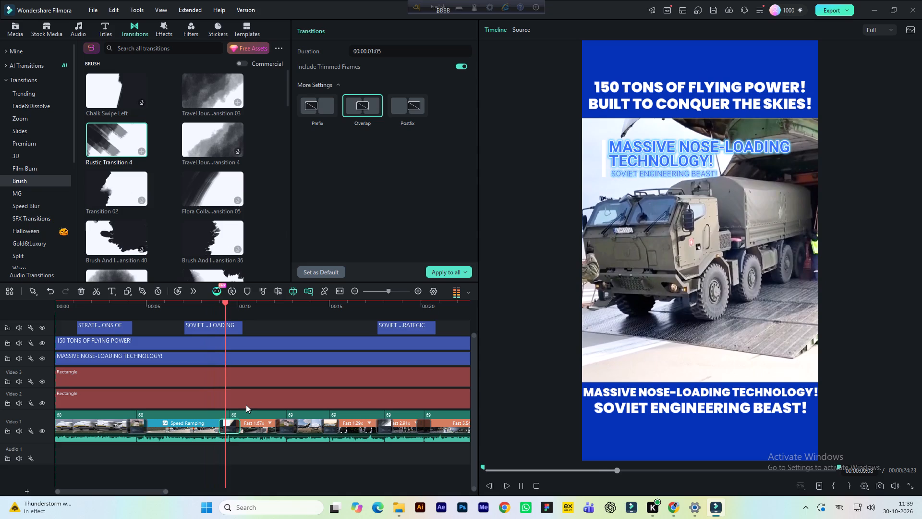
key(space)
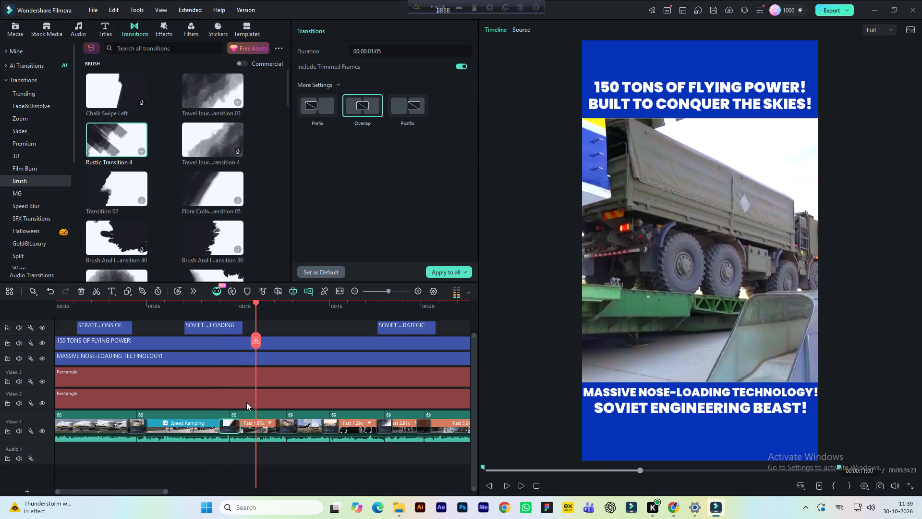
Save the project.
key(ctrl+s)
Play back the short from before the second transition to the last one, replaying the stretch from the 1.29x clip onward.
click(208, 309)
key(space)
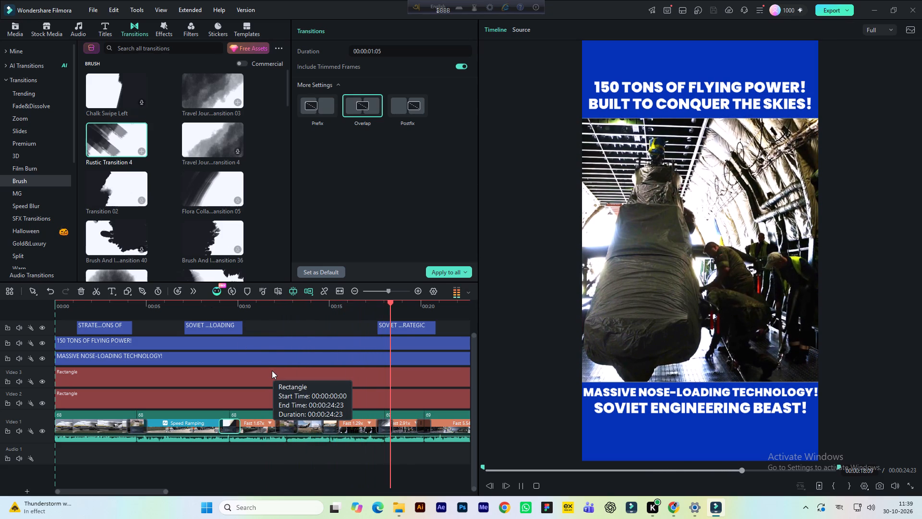
key(space)
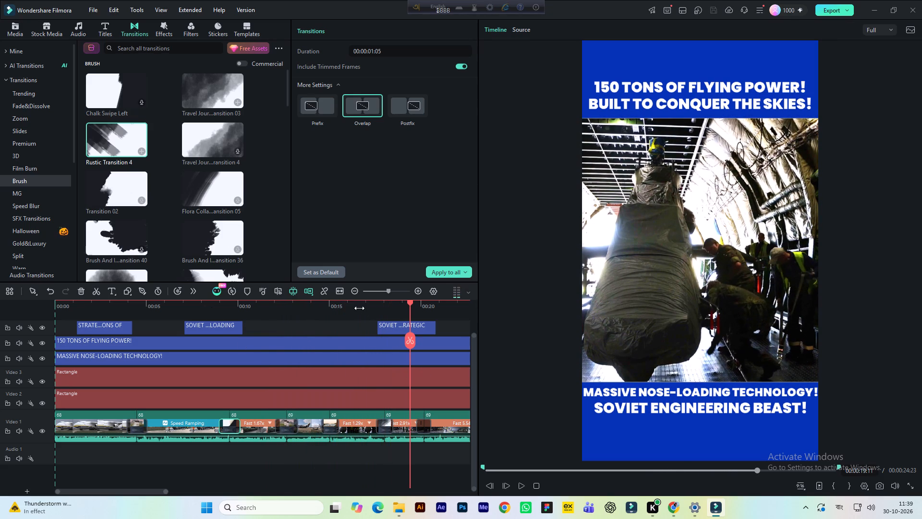
click(359, 308)
key(space)
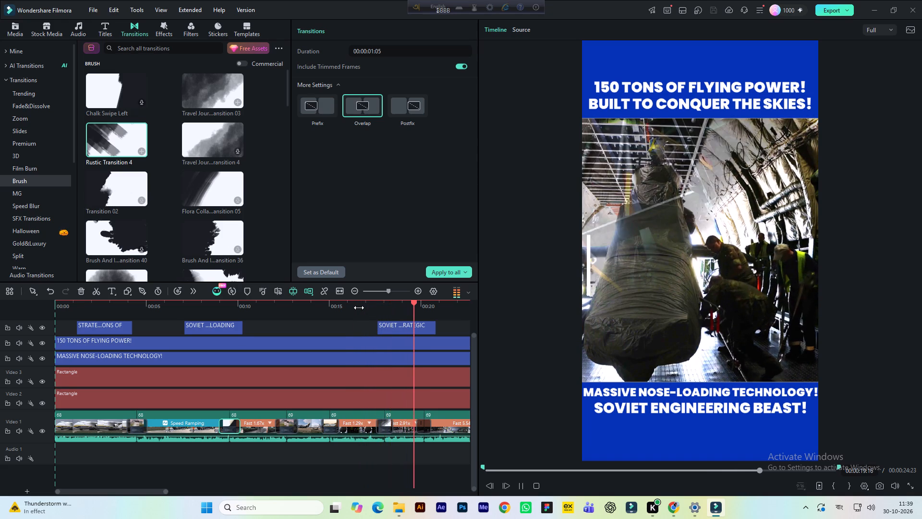
key(space)
drag(149, 492, 149, 493)
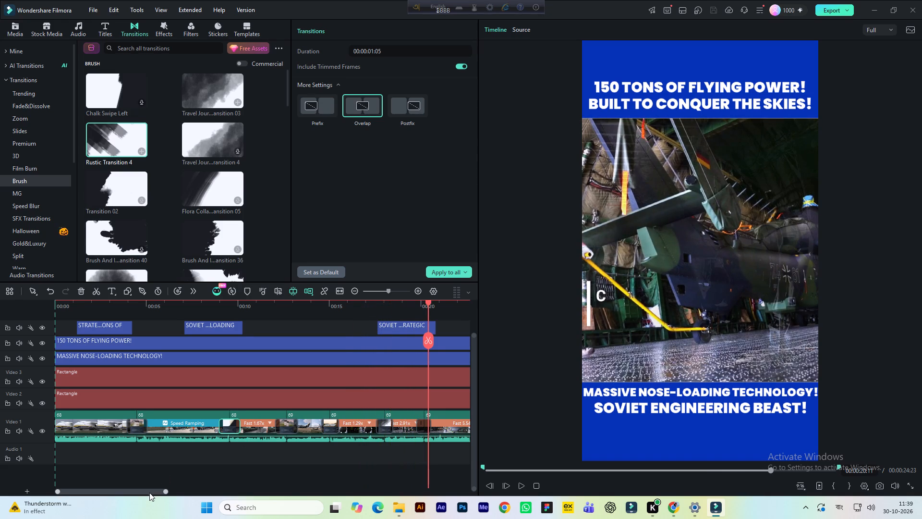
Delete the transitions leading into the 2.91x and 5.54x clips, then play back the middle of the short.
drag(149, 493, 166, 495)
click(320, 425)
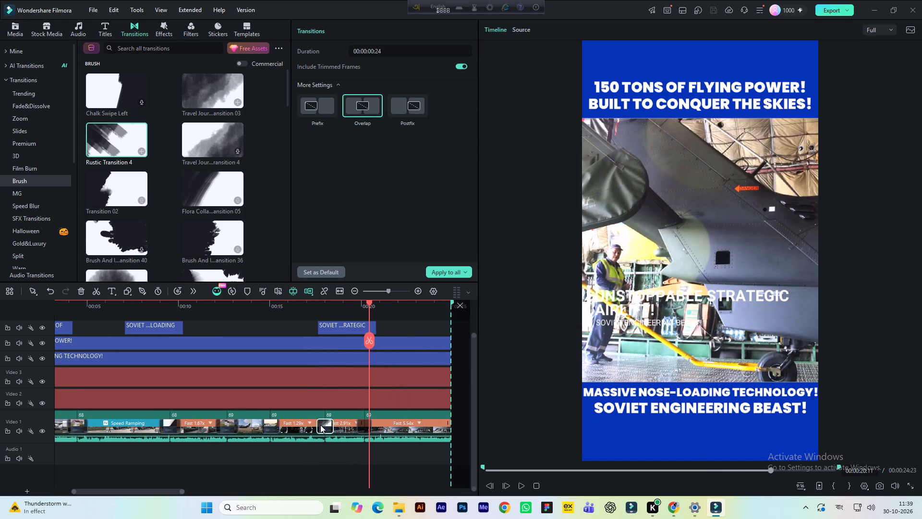
key(Delete)
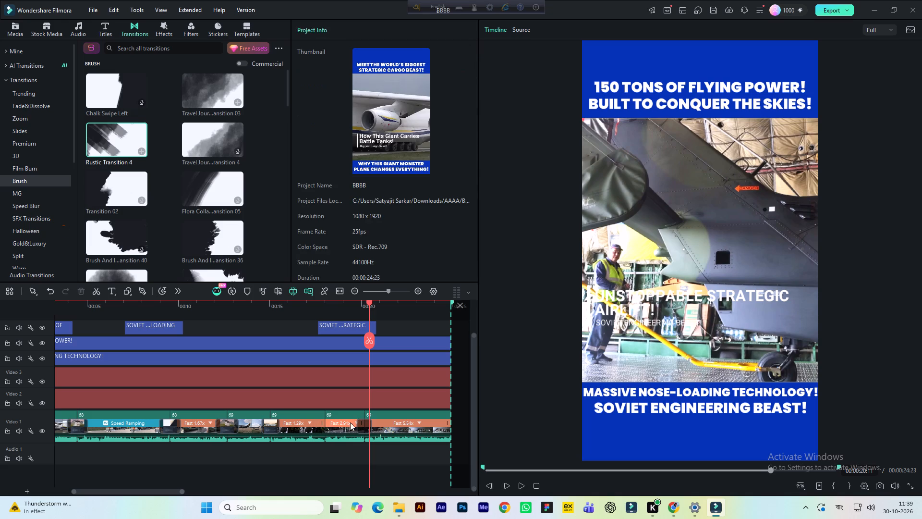
click(359, 422)
key(Delete)
click(163, 309)
key(space)
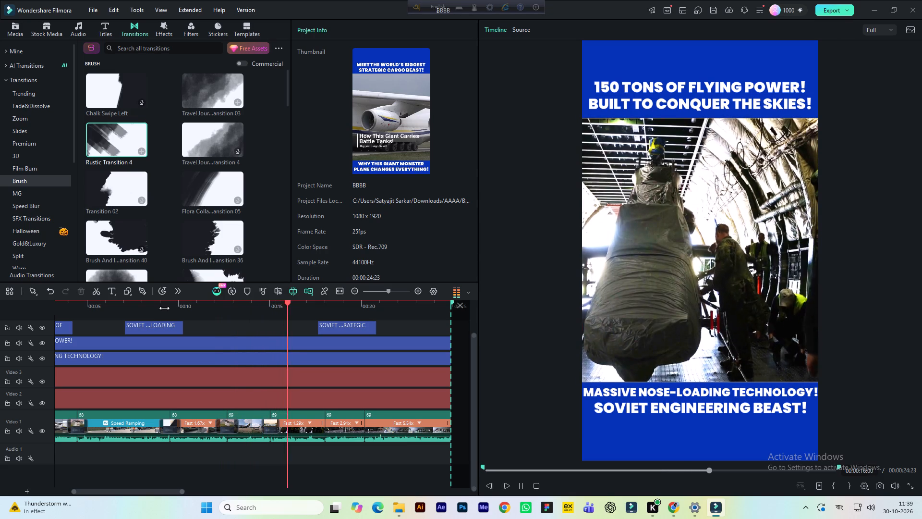
key(space)
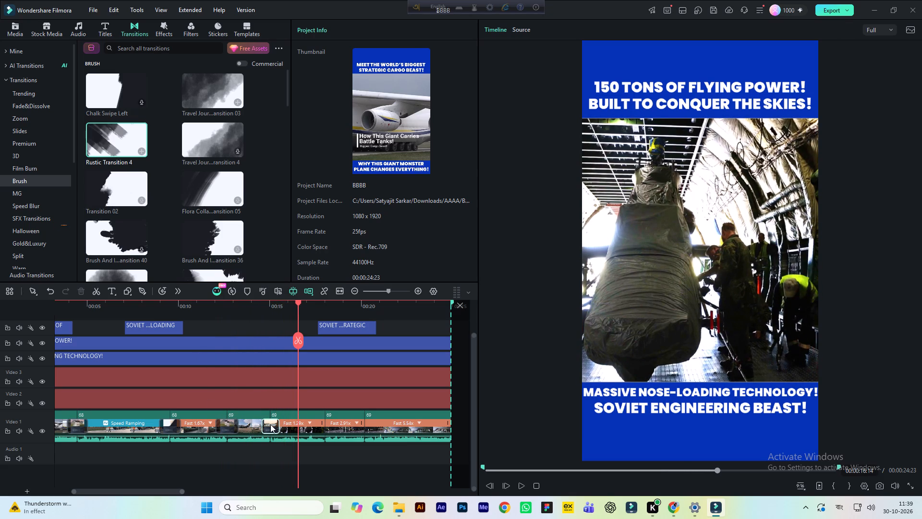
Delete the transition leading into the 1.29x clip and play back across that cut.
click(270, 424)
key(Delete)
click(193, 309)
key(space)
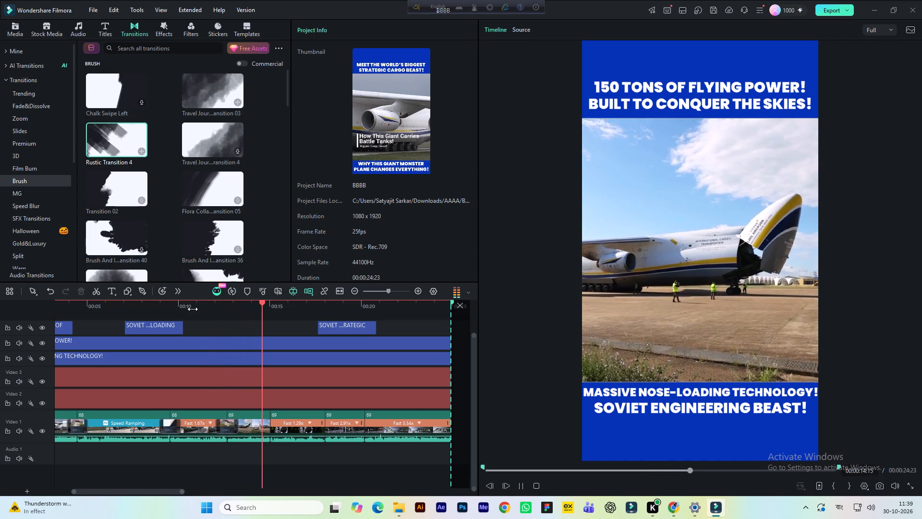
key(space)
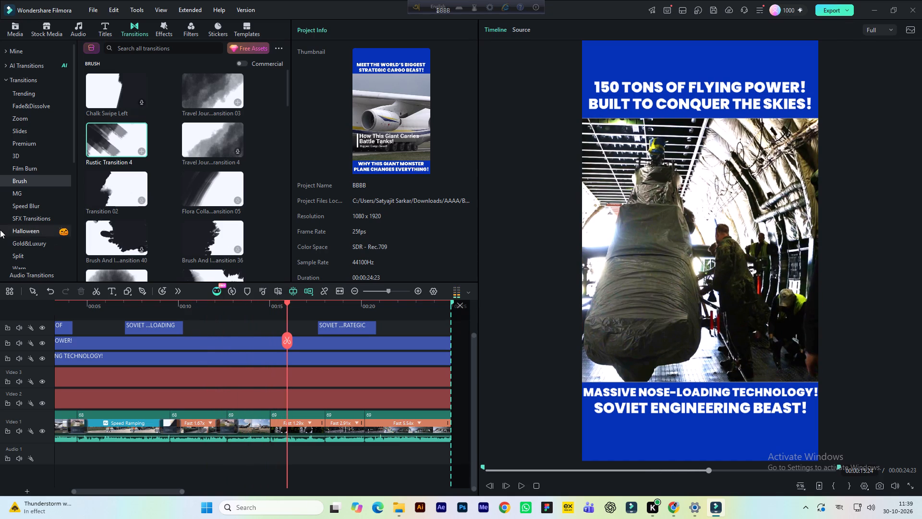
Browse the Arrow and Circle groups of the MG transitions for a suitable replacement.
click(15, 191)
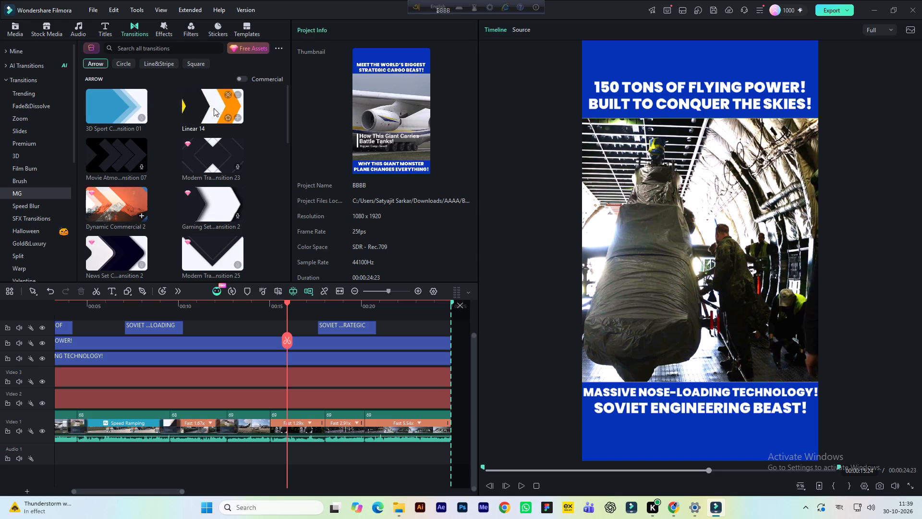
scroll(217, 136, down, 1)
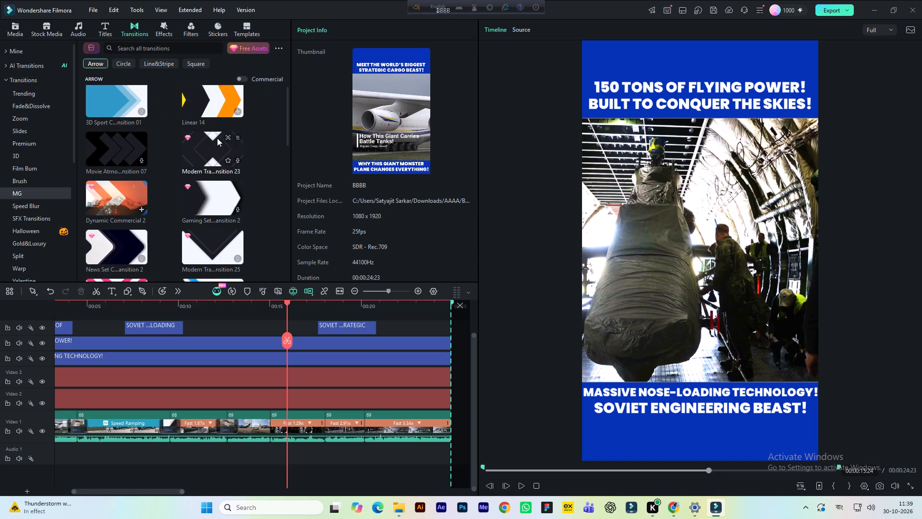
scroll(117, 160, down, 3)
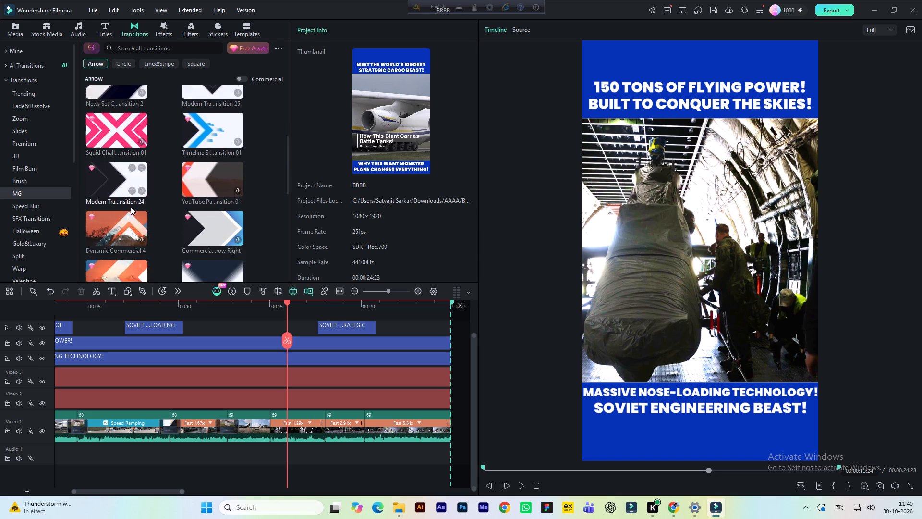
scroll(131, 207, down, 3)
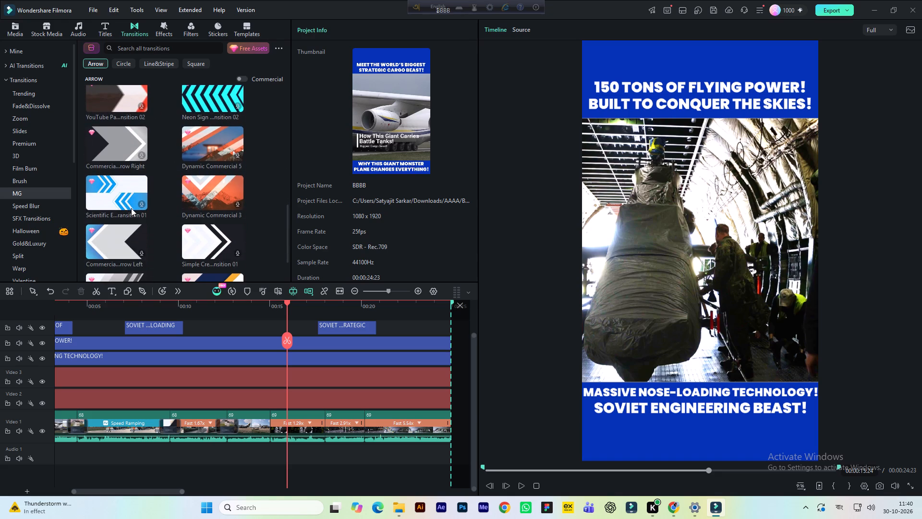
scroll(193, 149, down, 1)
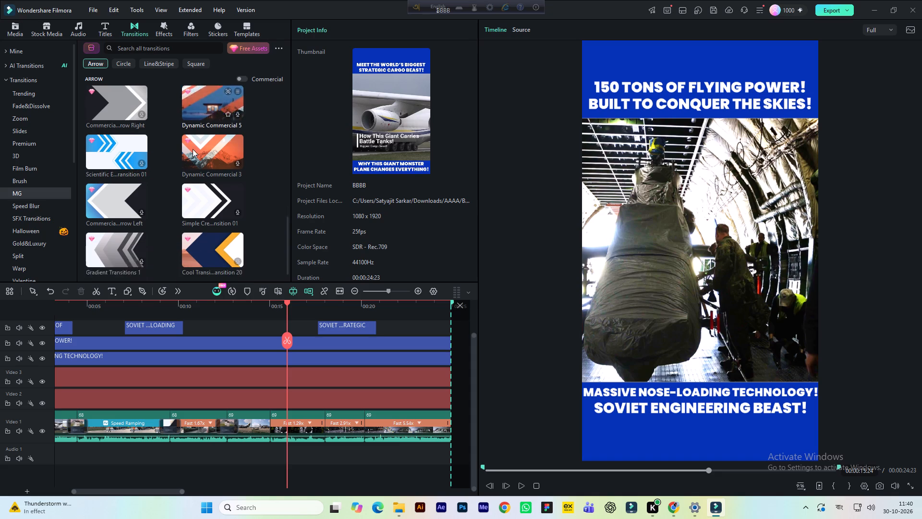
scroll(193, 149, down, 1)
scroll(190, 201, down, 1)
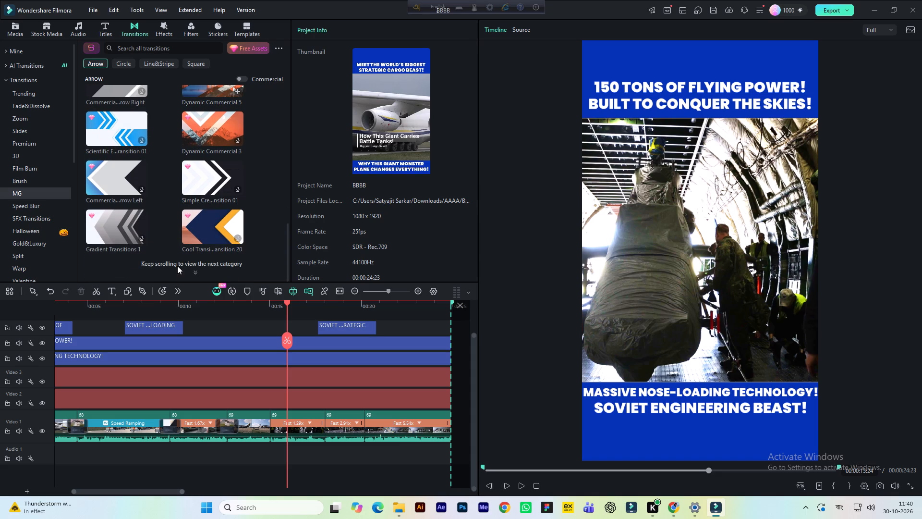
click(195, 269)
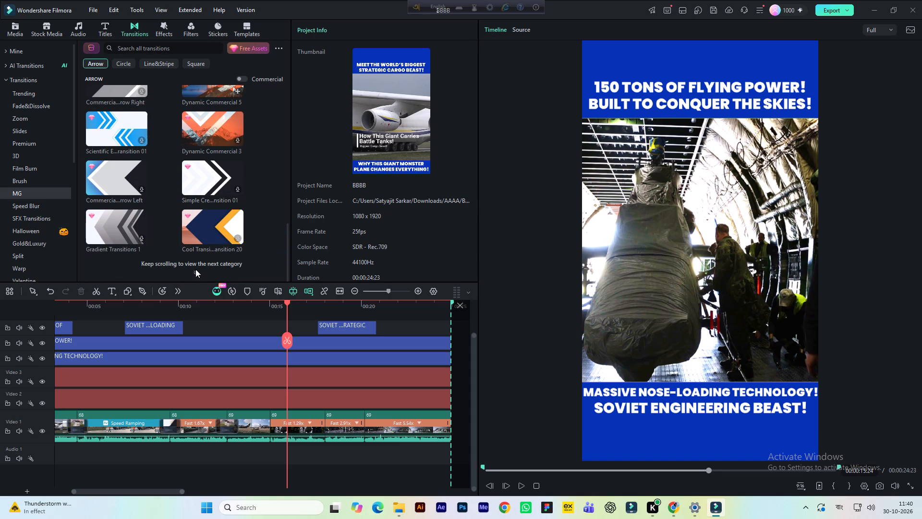
click(190, 273)
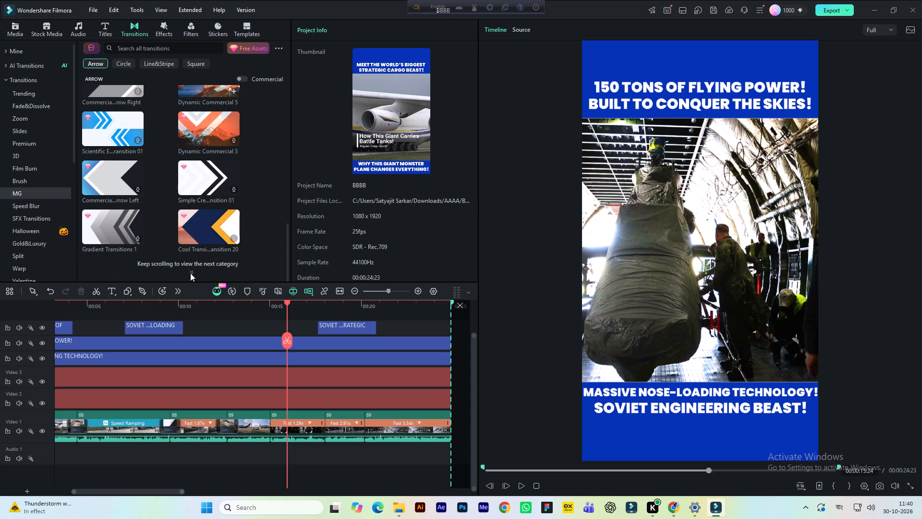
click(121, 61)
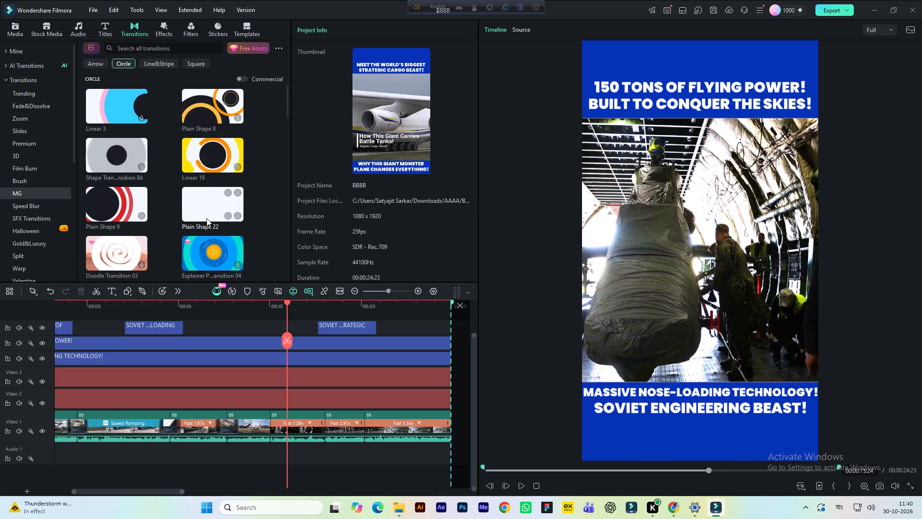
scroll(206, 218, down, 5)
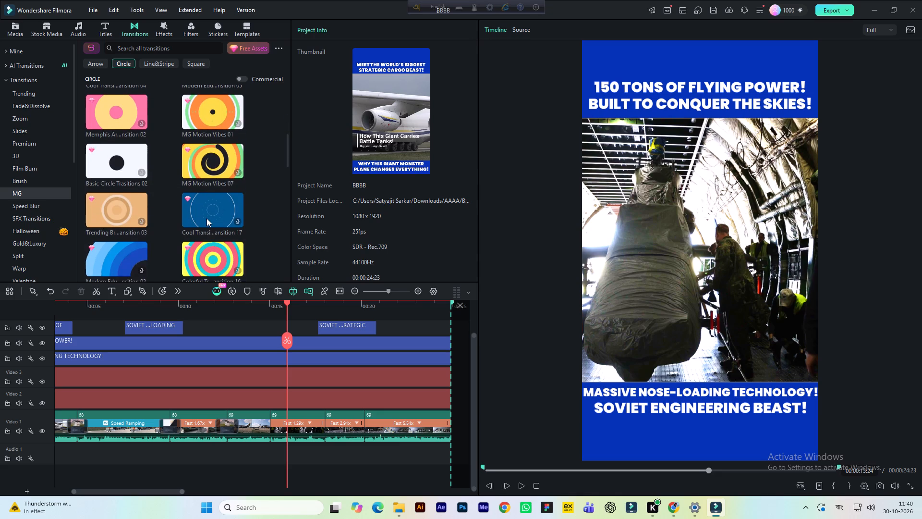
scroll(206, 218, down, 3)
scroll(140, 222, down, 3)
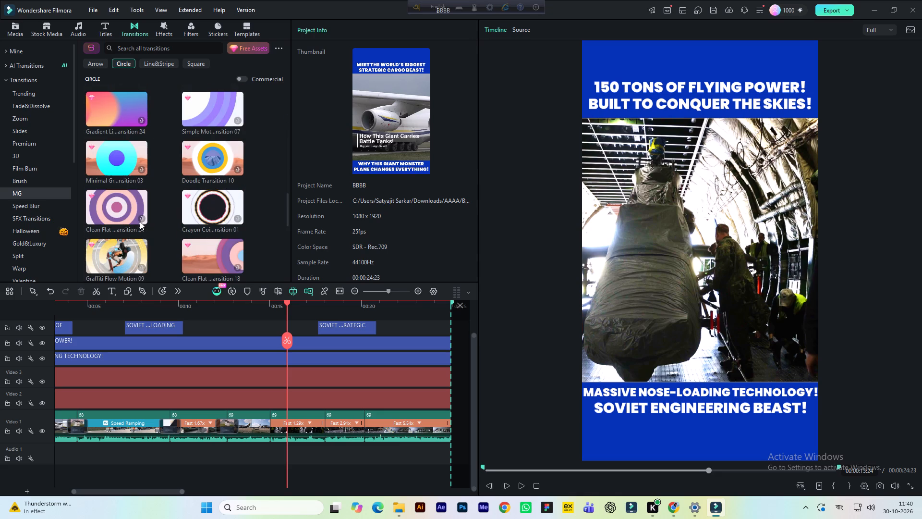
scroll(201, 210, down, 5)
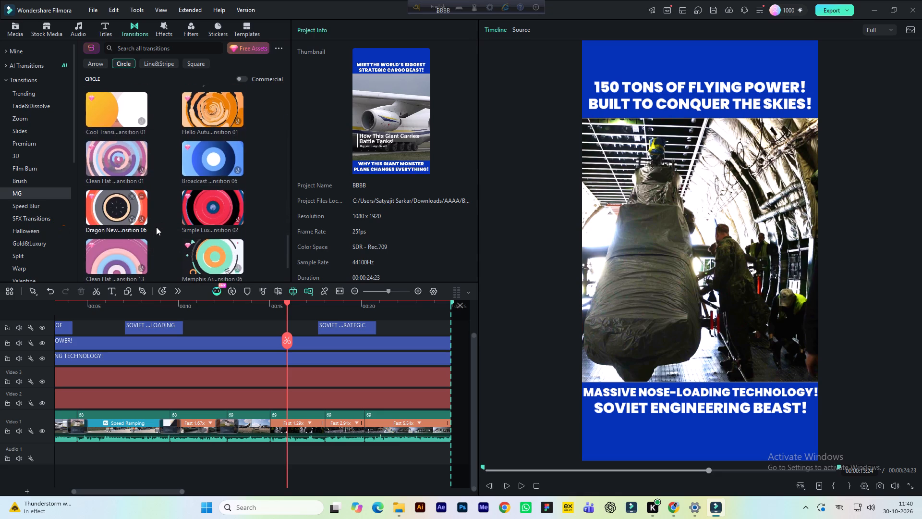
scroll(156, 227, down, 3)
Play back the short from just before the 1.29x clip to its end, then return to the speed-ramped truck clip.
click(256, 307)
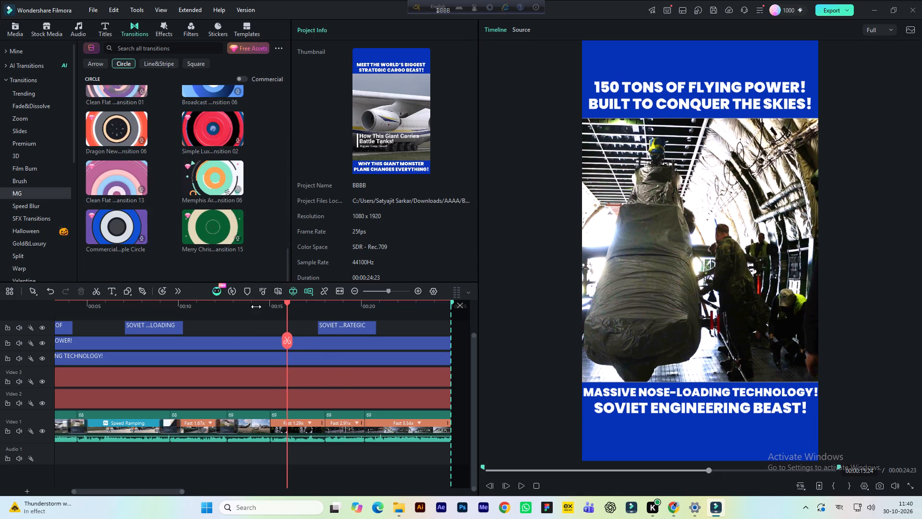
key(space)
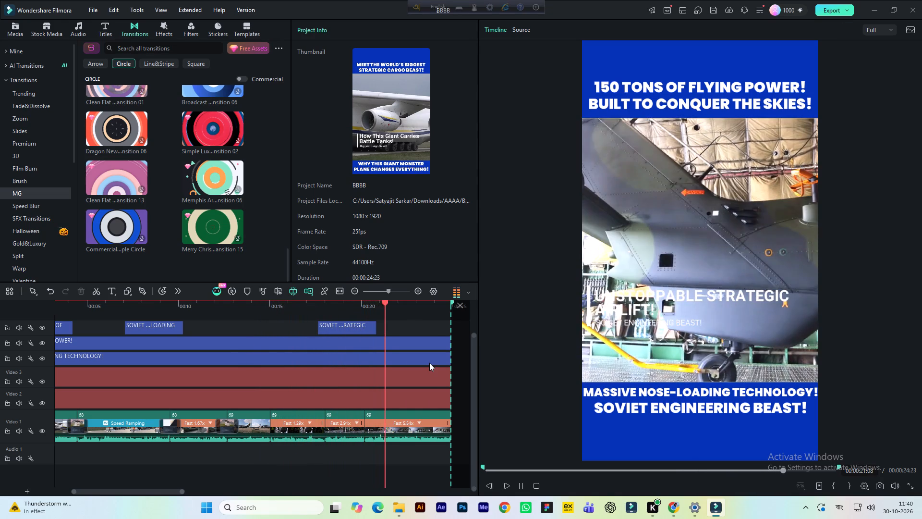
key(space)
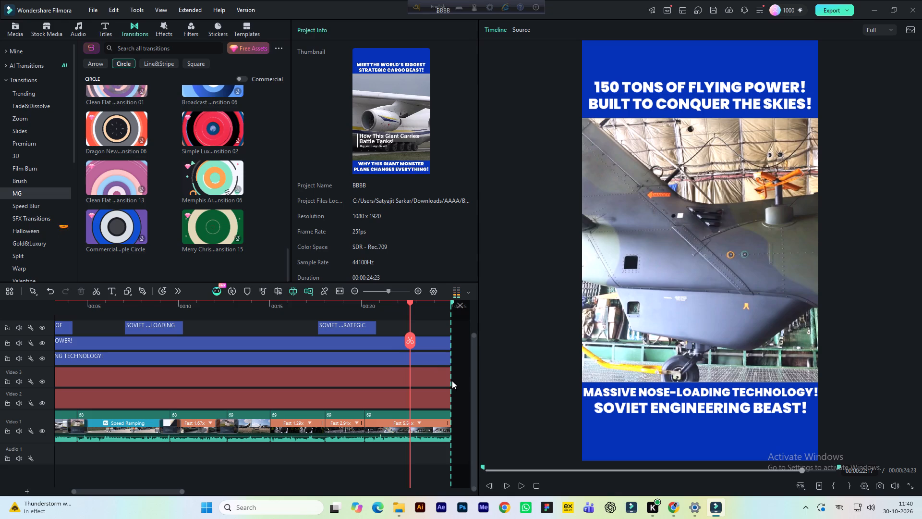
key(space)
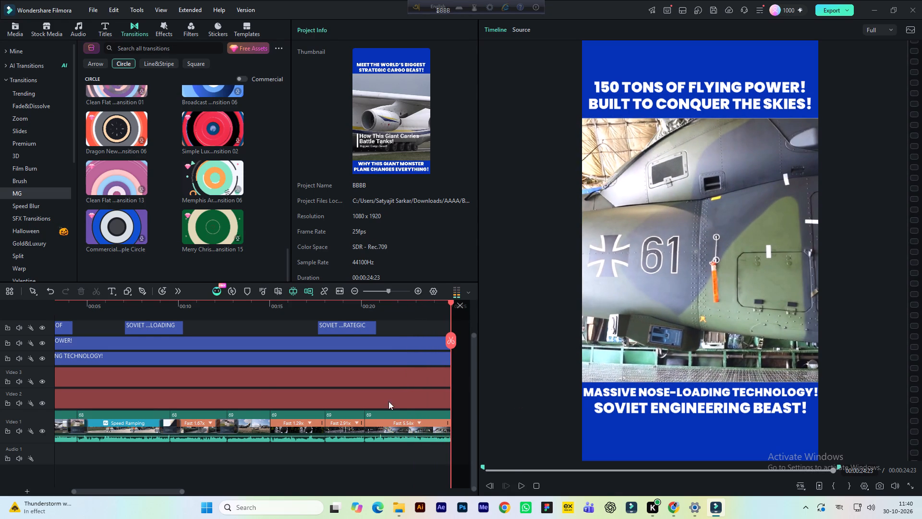
scroll(212, 372, up, 3)
click(107, 301)
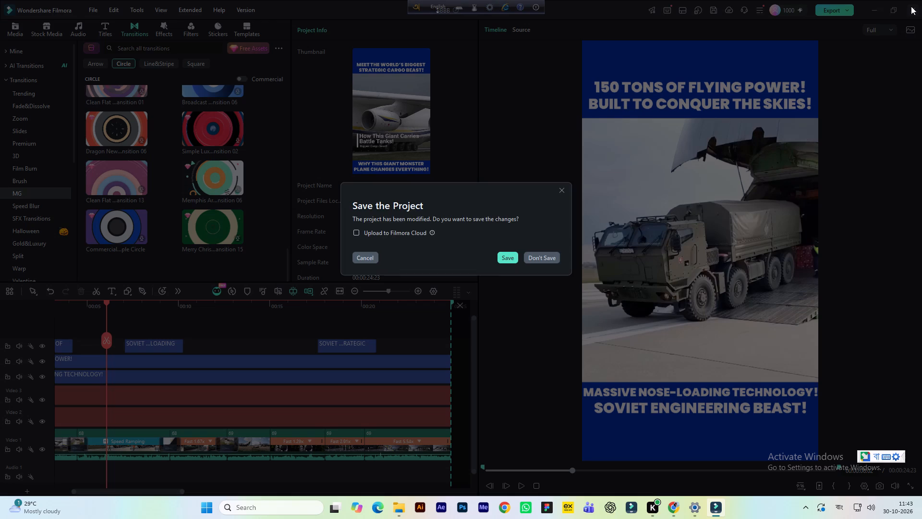
click(507, 258)
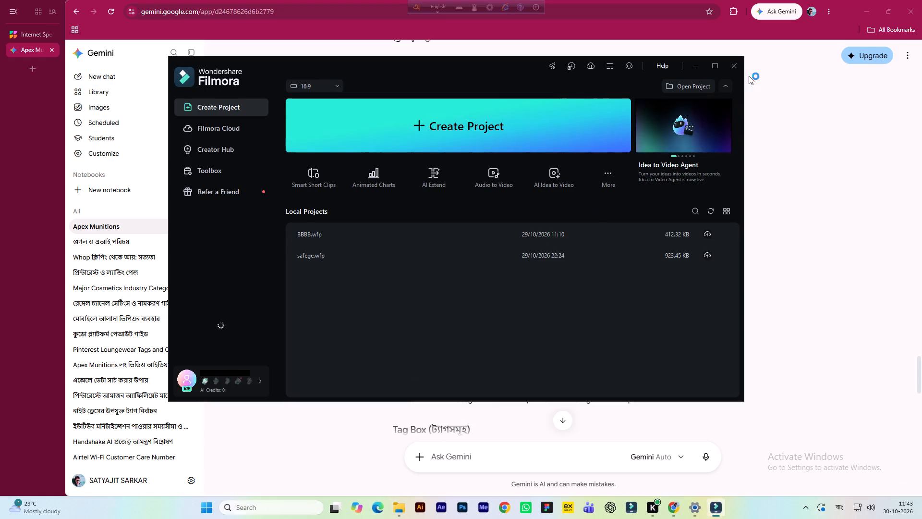
click(734, 65)
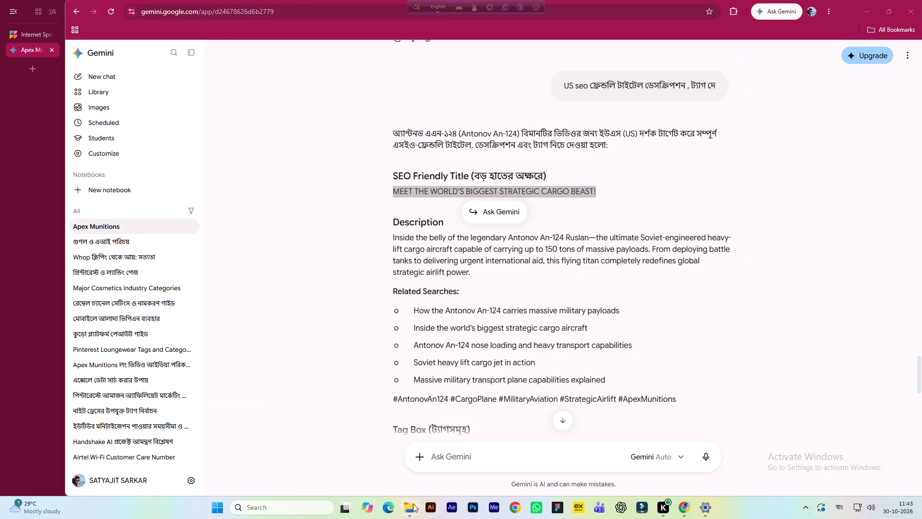
In File Explorer, open the Downloads folder and select the PNG image named 1 among today's files.
click(411, 506)
click(48, 123)
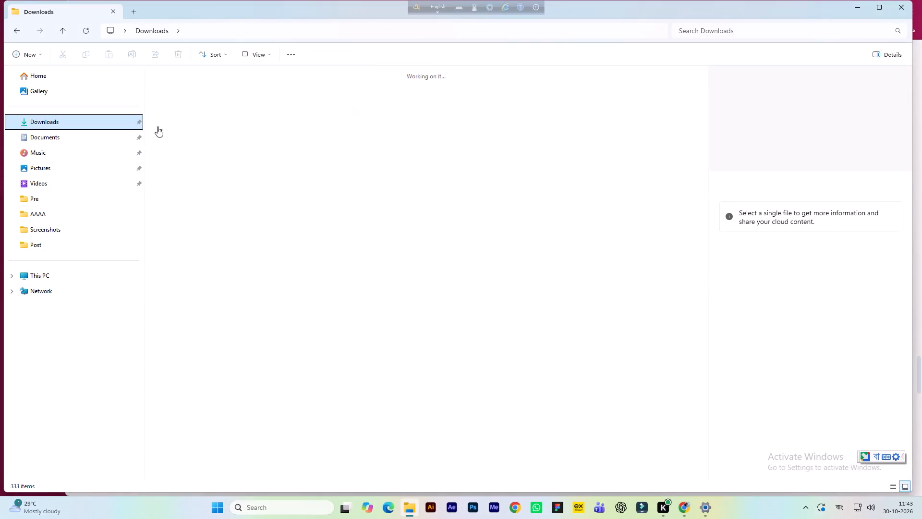
click(410, 112)
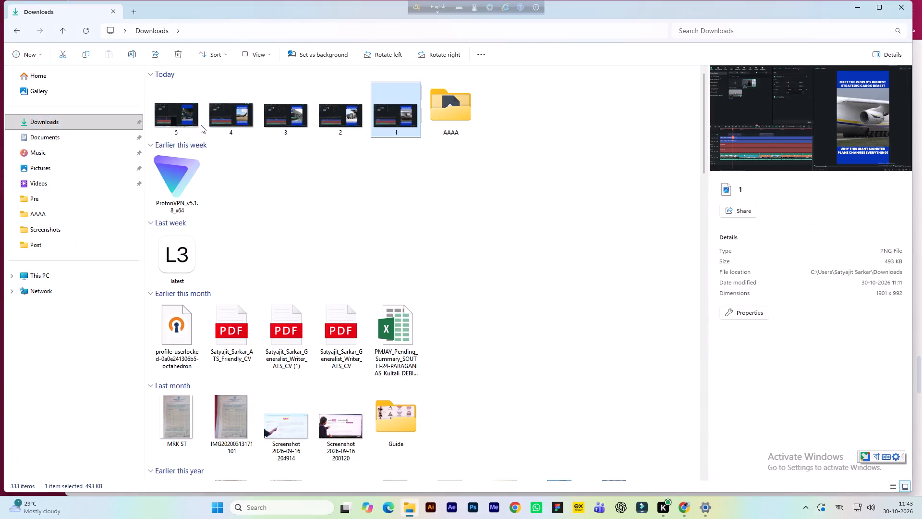